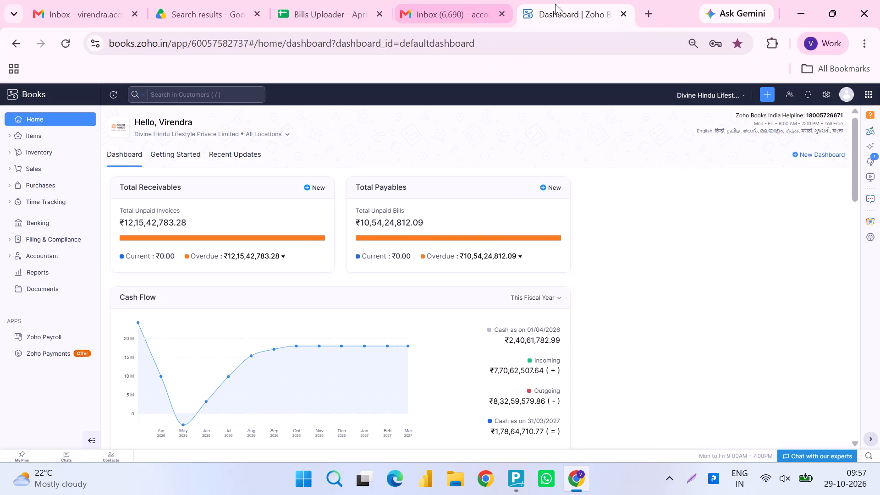
# Switch to Power BI Desktop and close its untitled window.
pyautogui.hotkey('alt', 'Tab')
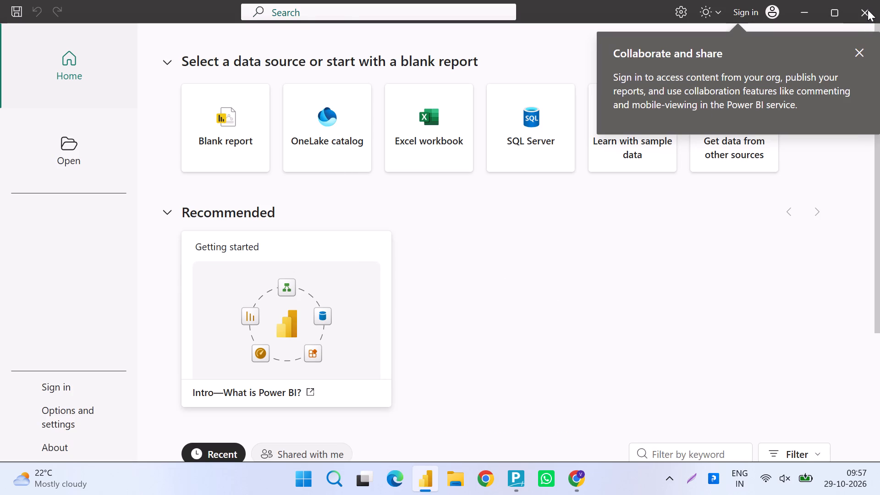
pyautogui.click(868, 10)
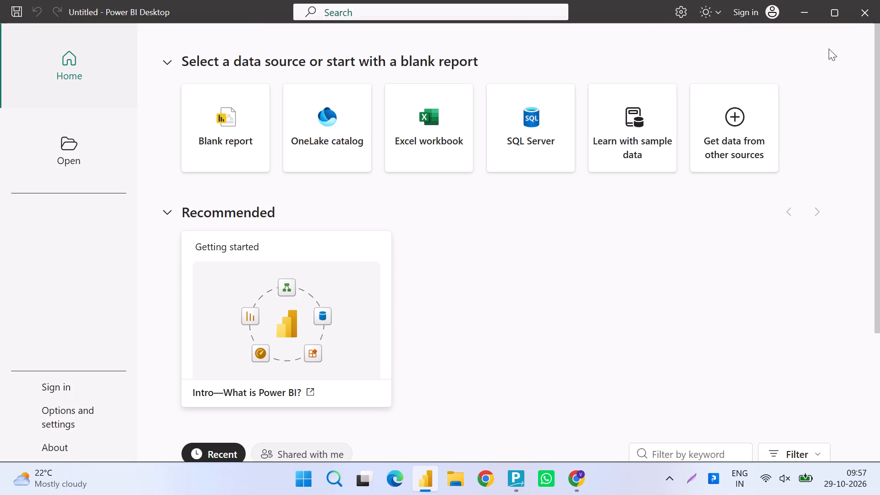
pyautogui.click(857, 19)
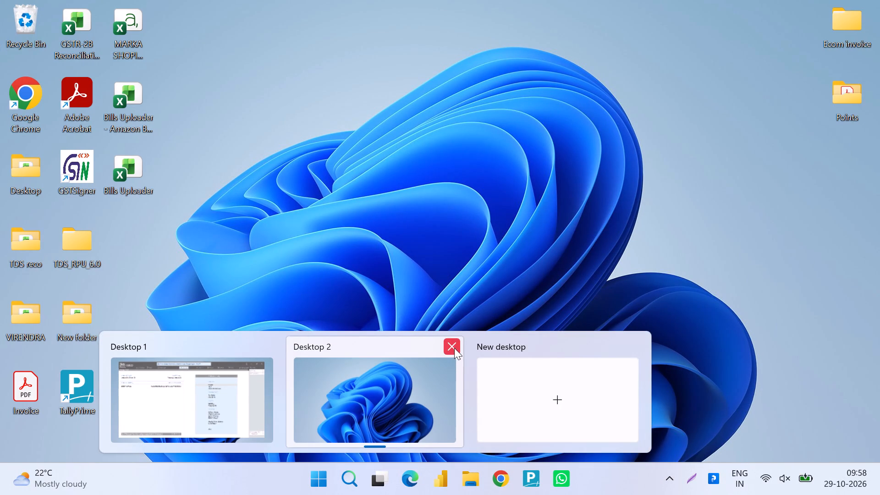
# Remove the virtual desktop named Desktop 2.
pyautogui.click(454, 348)
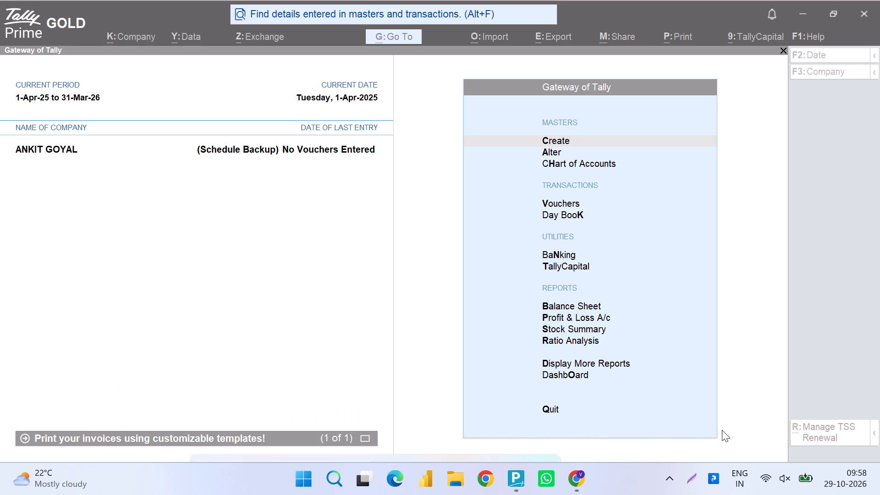
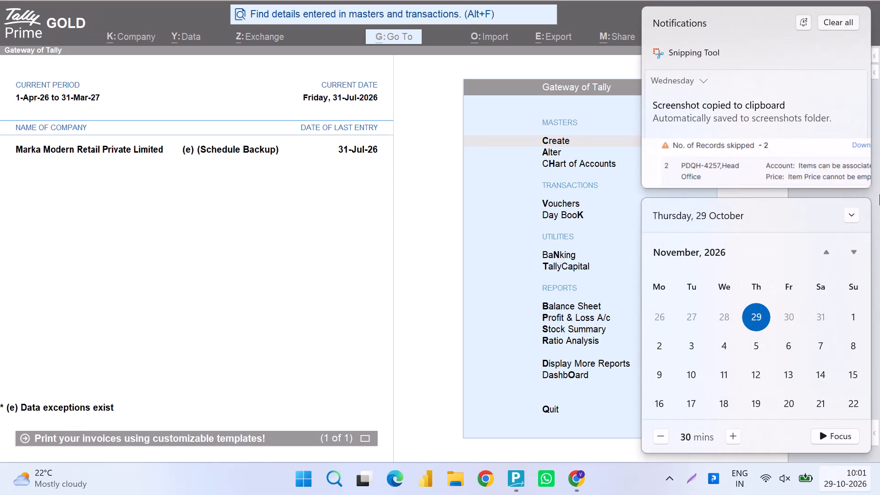
# Clear all notifications.
pyautogui.click(836, 26)
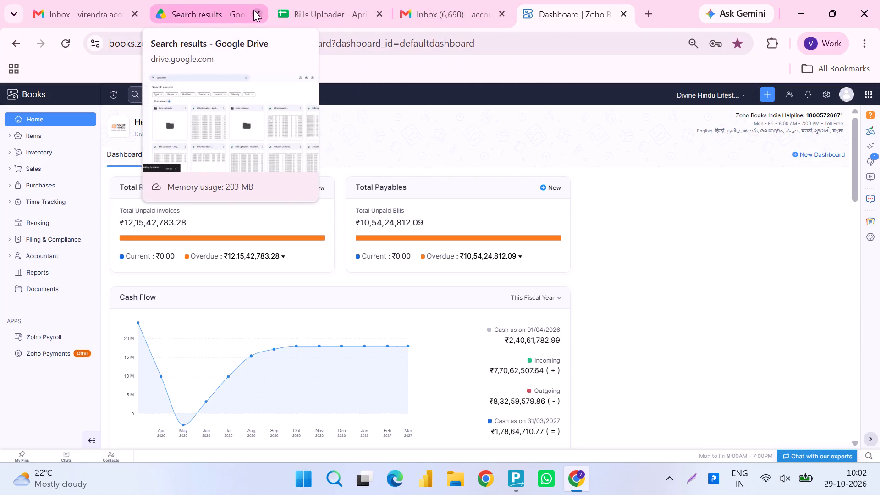
# Close the Bills Uploader spreadsheet tab in the browser.
pyautogui.click(381, 15)
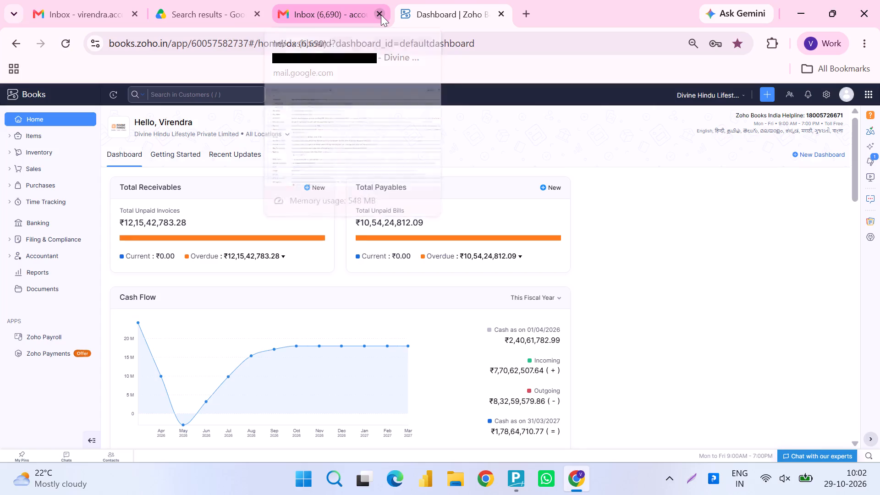
# Minimize all open windows to show the desktop.
pyautogui.press('super+d')
pyautogui.hotkey('alt', 'Tab')
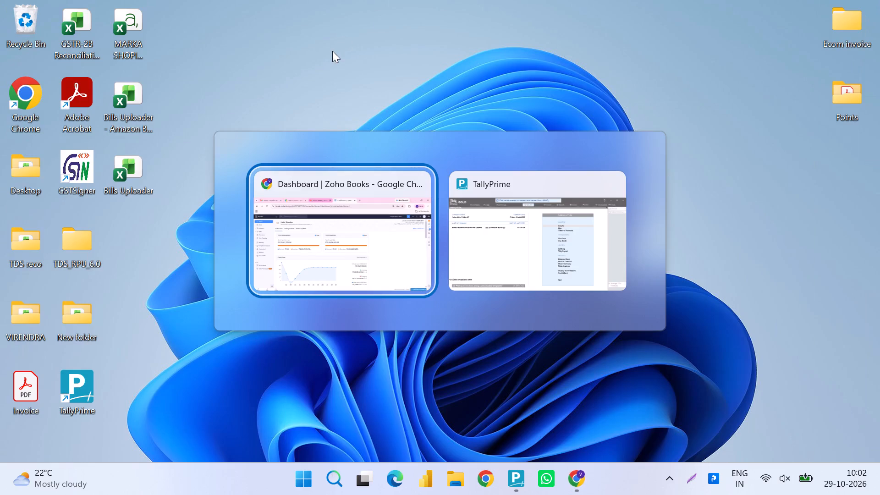
pyautogui.click(328, 56)
pyautogui.press('super+d')
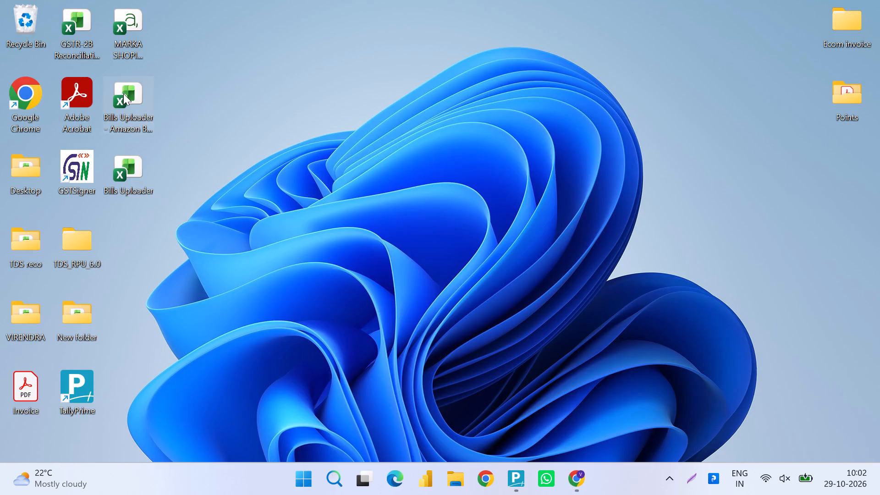
# Open the Bills Uploader - Amazon B2C Sep 26 workbook from the desktop for a look and close it.
pyautogui.doubleClick(123, 93)
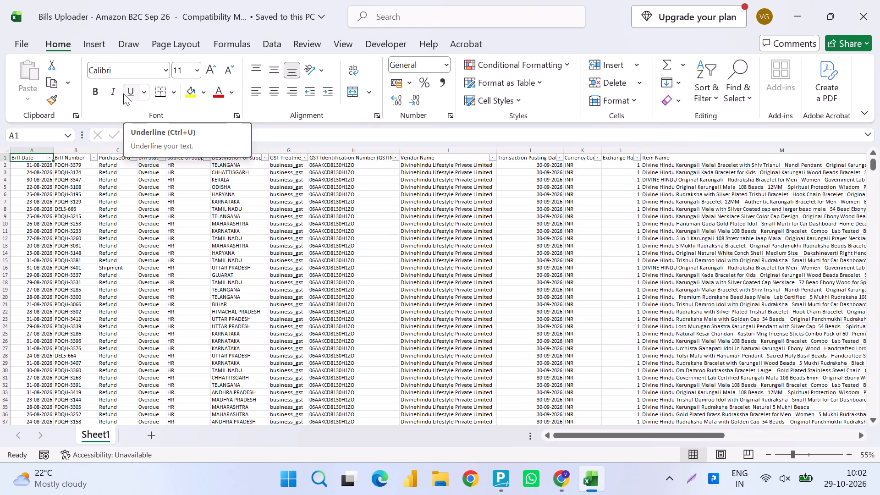
pyautogui.click(879, 0)
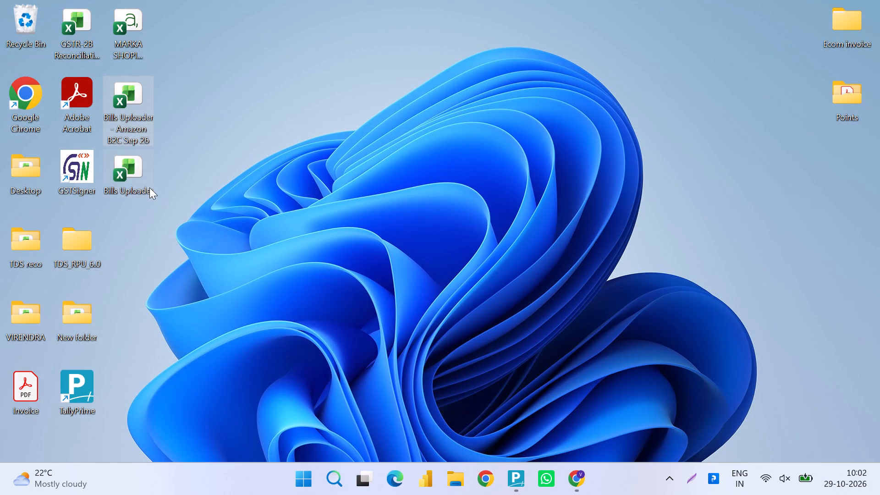
# Open the Bills Uploader workbook from the desktop.
pyautogui.doubleClick(140, 180)
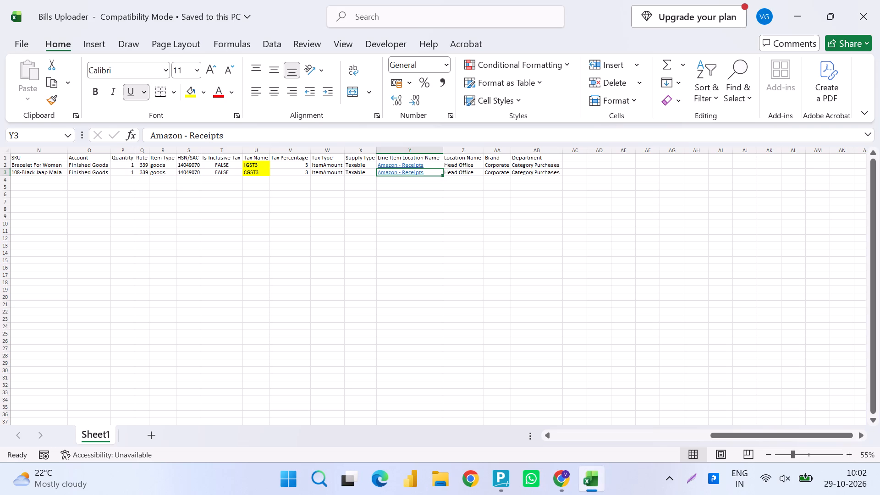
# Examine the two bill rows across all columns of Sheet1, from Bill Date through Department.
pyautogui.hscroll(5, 323, 291)
pyautogui.scroll(3, 323, 291)
pyautogui.hscroll(5, 323, 291)
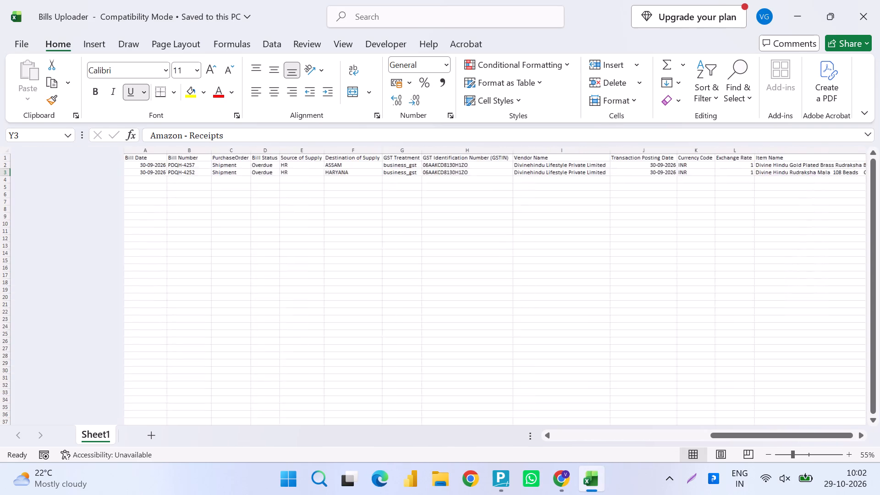
pyautogui.hscroll(4, 323, 291)
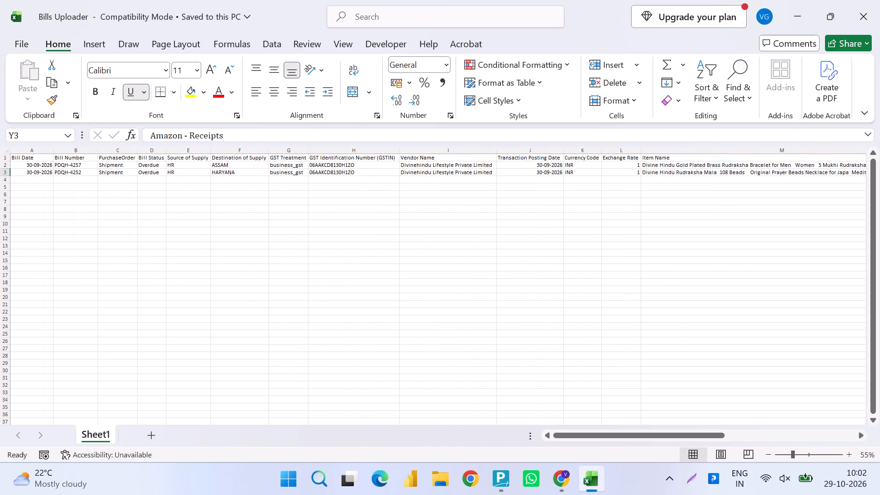
pyautogui.hscroll(-2, 323, 291)
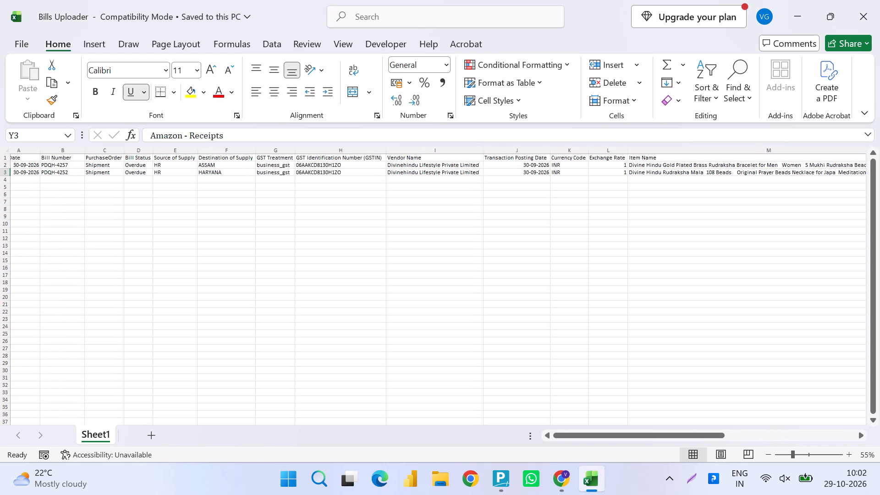
pyautogui.hscroll(-4, 323, 291)
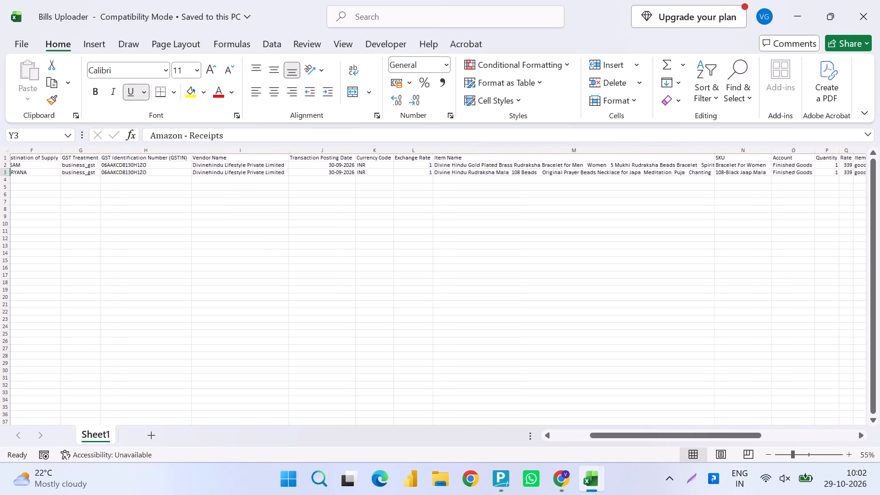
pyautogui.hscroll(-2, 323, 291)
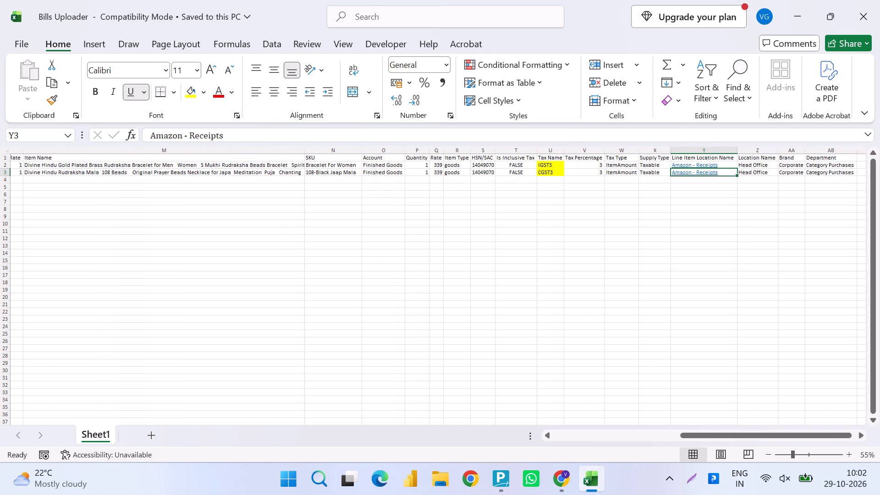
pyautogui.hscroll(5, 323, 291)
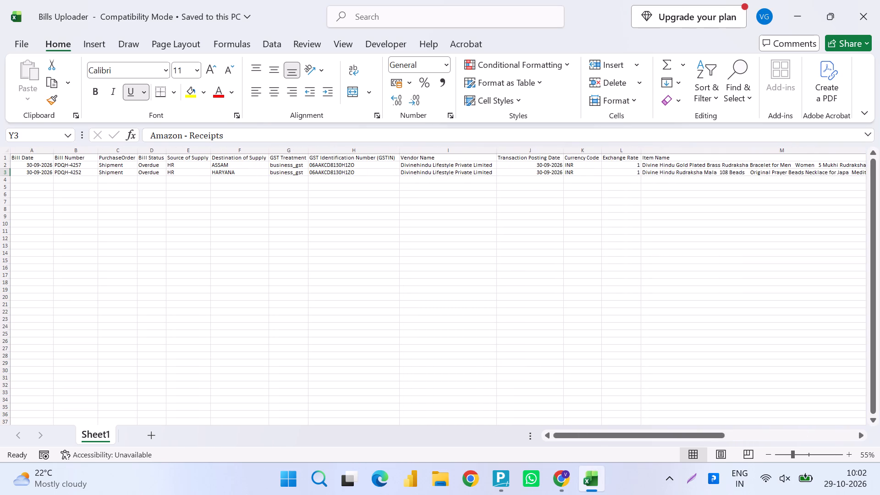
# Search the sheet for "ven" to locate the vendor column.
pyautogui.hotkey('ctrl', 'f')
pyautogui.write('ven')
pyautogui.press('Return')
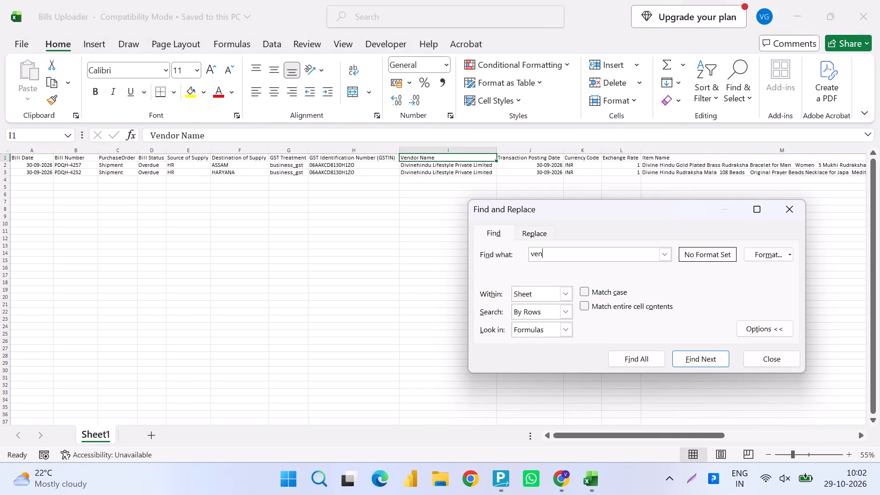
pyautogui.press('Return')
pyautogui.press('Return')
pyautogui.press('Return')
pyautogui.press('Return')
pyautogui.press('Escape')
# Copy the two Amazon - Receipts values from Line Item Location Name over the Vendor Name entries in rows 2 and 3.
pyautogui.press('Down')
pyautogui.press('Right')
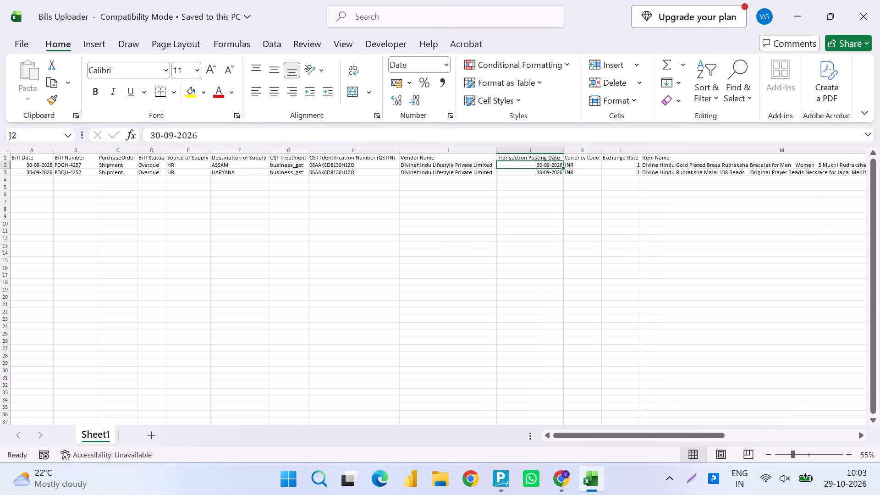
pyautogui.press('Right')
pyautogui.press('Right')
pyautogui.press('Right')
pyautogui.press('Right')
pyautogui.press('Right')
pyautogui.press('Right')
pyautogui.press('Right')
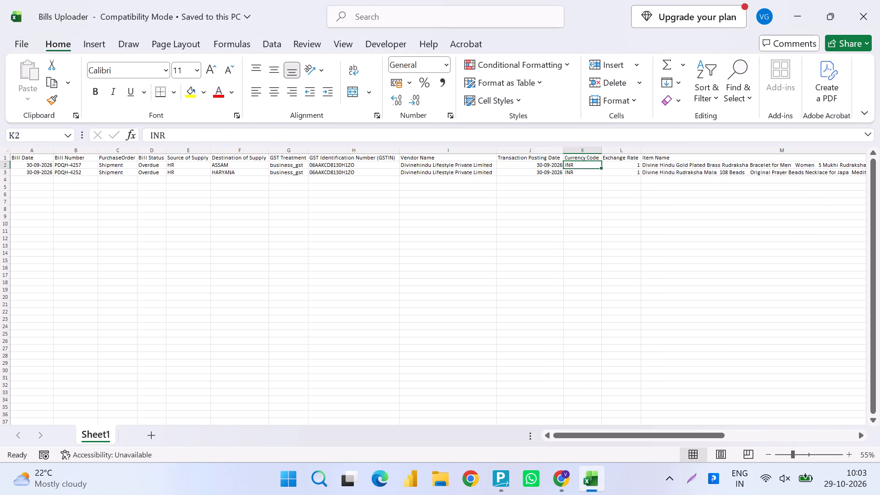
pyautogui.press('Right')
pyautogui.press('Right')
pyautogui.press('Right')
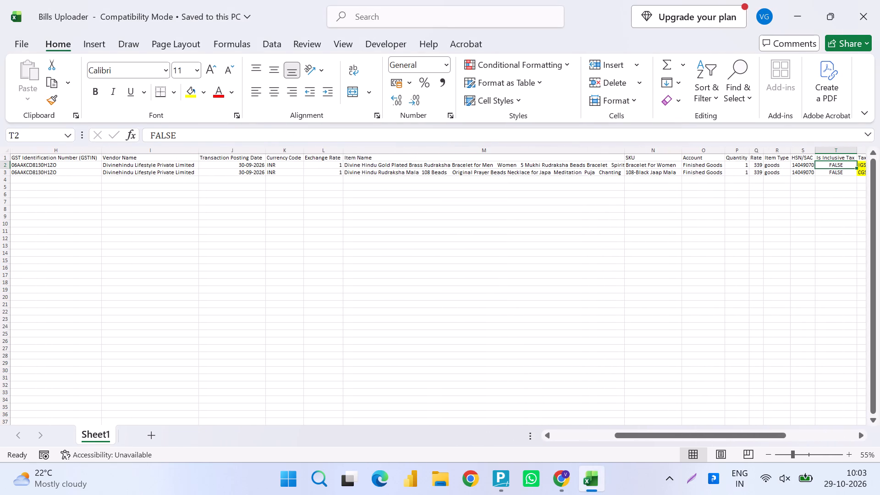
pyautogui.press('Right')
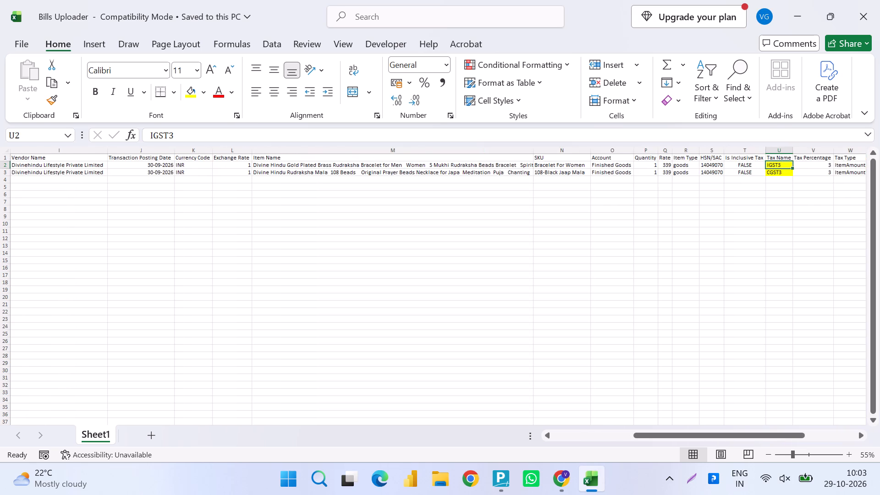
pyautogui.press('Right')
pyautogui.press('Right')
pyautogui.press('Right')
pyautogui.press('Right')
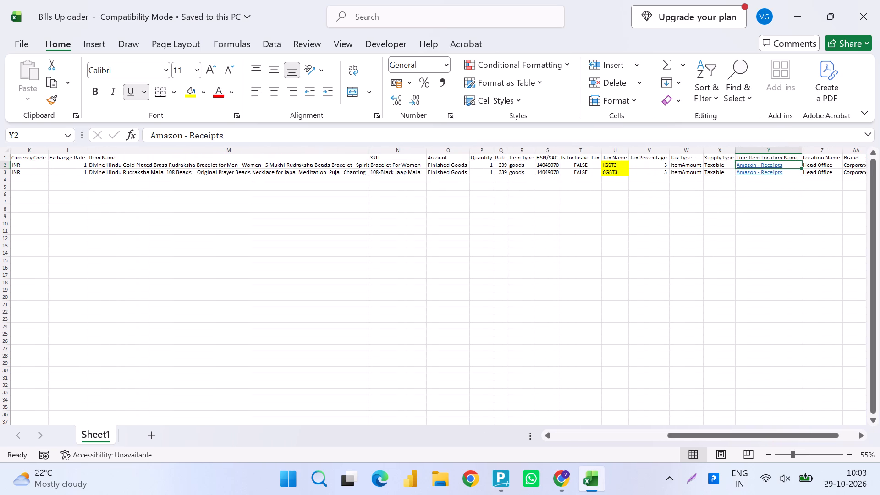
pyautogui.hotkey('ctrl', 'shift', 'Up')
pyautogui.hotkey('ctrl', 'shift', 'Down')
pyautogui.hotkey('ctrl', 'c')
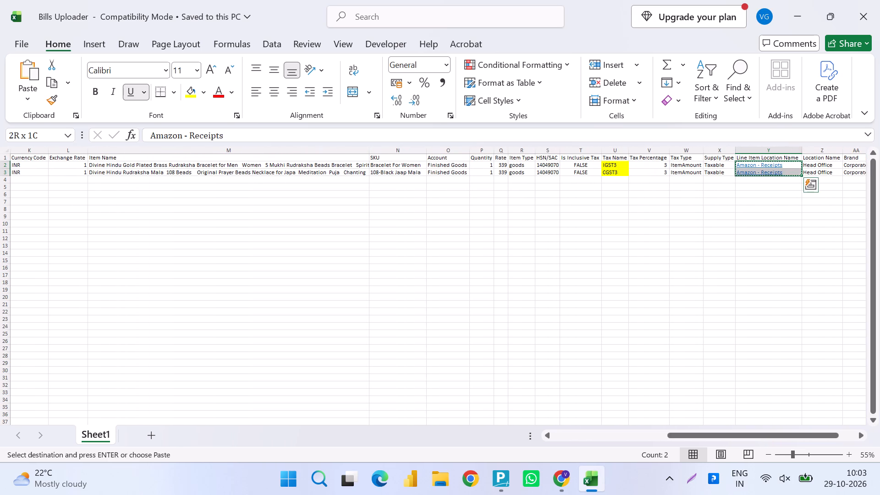
pyautogui.hotkey('ctrl', 'Left')
pyautogui.press('Right')
pyautogui.press('Right')
pyautogui.press('Right')
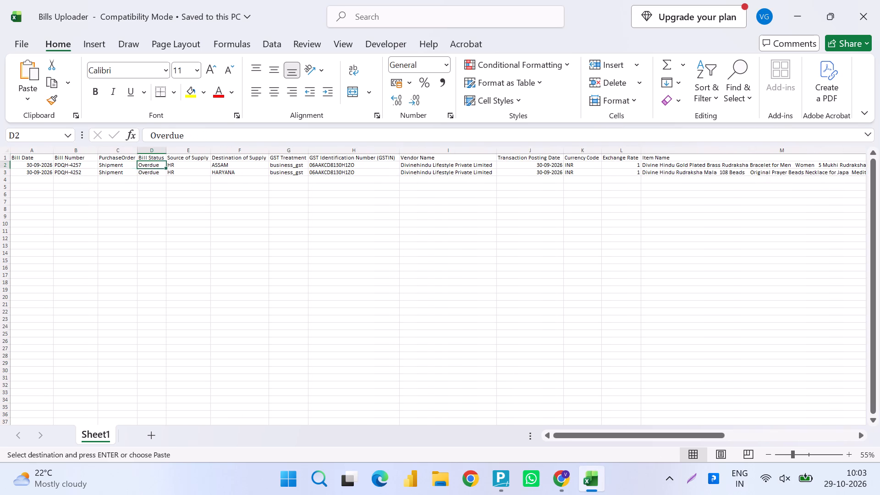
pyautogui.press('Right')
pyautogui.press('Right')
pyautogui.press('Right')
pyautogui.press('Right')
pyautogui.press('Right')
pyautogui.press('Return')
# Save the Bills Uploader workbook in its current file format, continuing past the compatibility check, and close it.
pyautogui.hotkey('ctrl', 's')
pyautogui.hotkey('ctrl', 'Left')
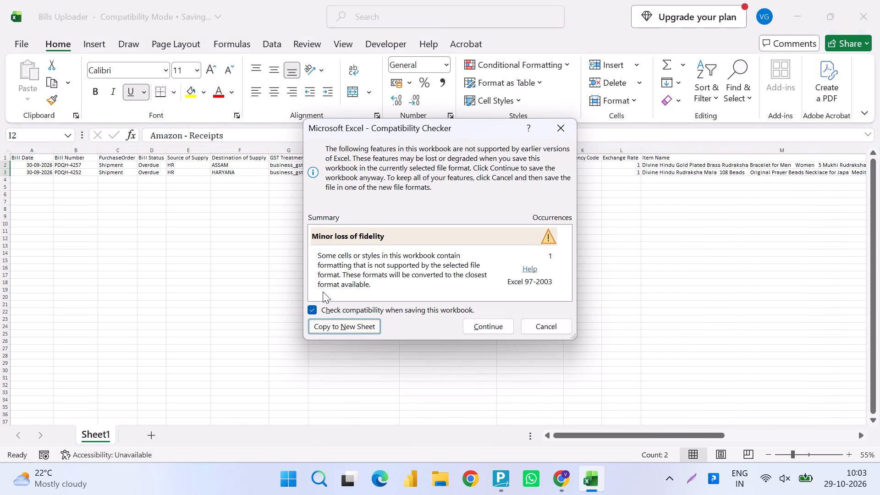
pyautogui.press('Right')
pyautogui.press('Return')
pyautogui.hotkey('ctrl', 's')
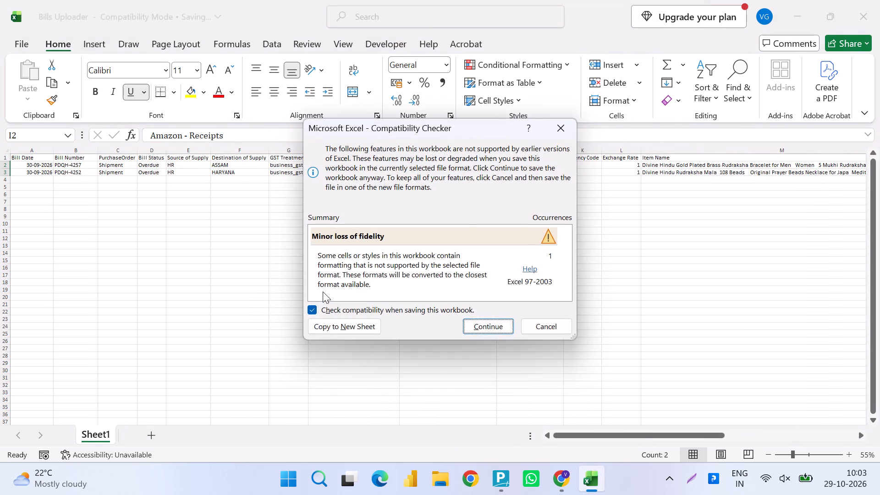
pyautogui.press('Return')
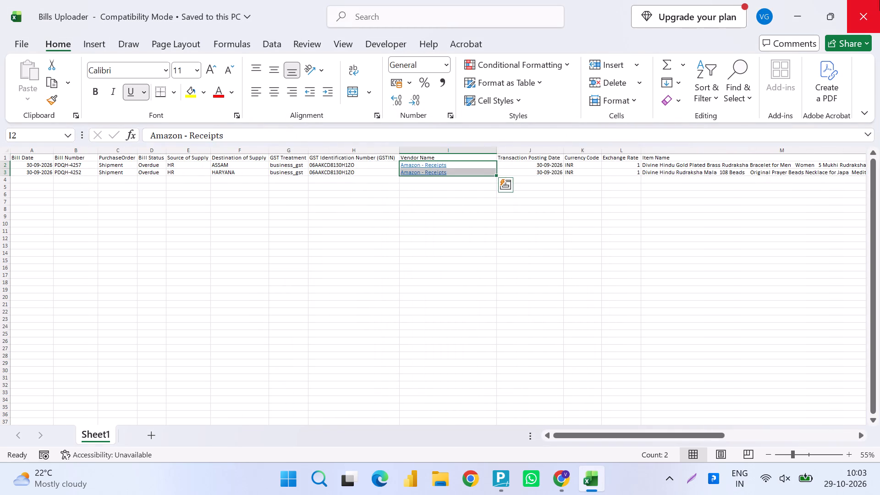
pyautogui.click(879, 0)
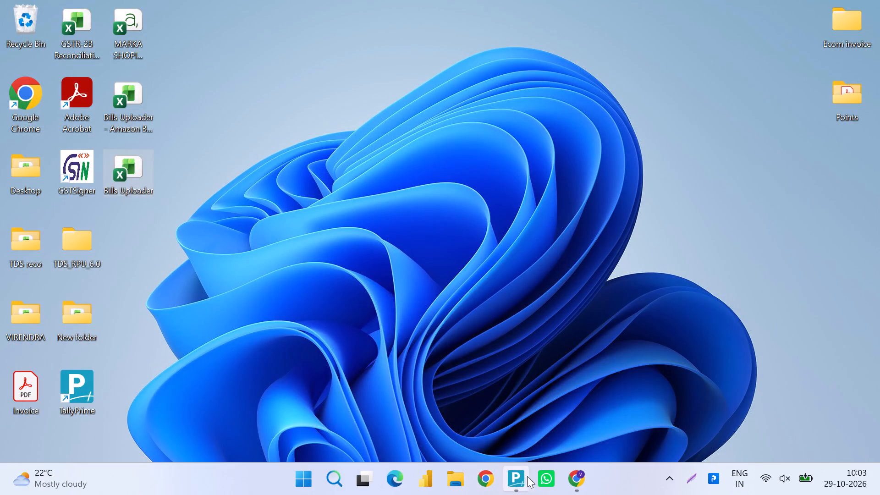
# Switch to Zoho Books in Chrome and start an Import Invoices run from the sales invoices list.
pyautogui.click(579, 473)
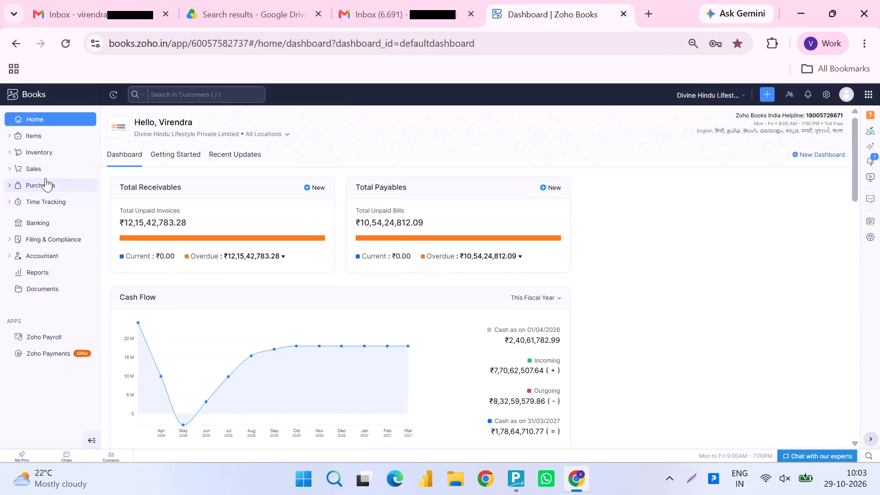
pyautogui.click(42, 170)
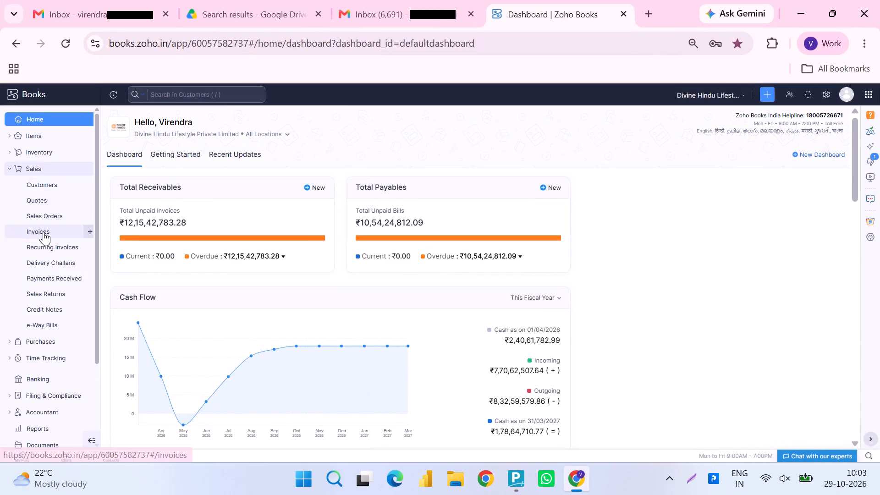
pyautogui.click(44, 231)
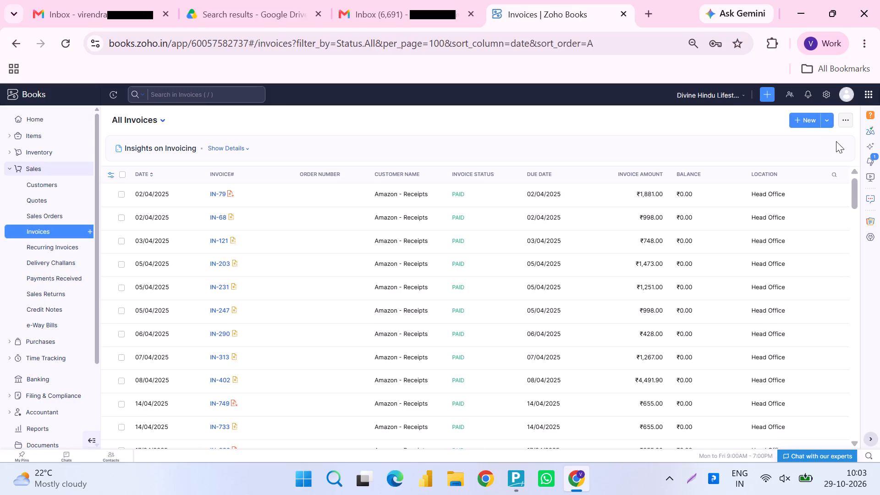
pyautogui.click(845, 121)
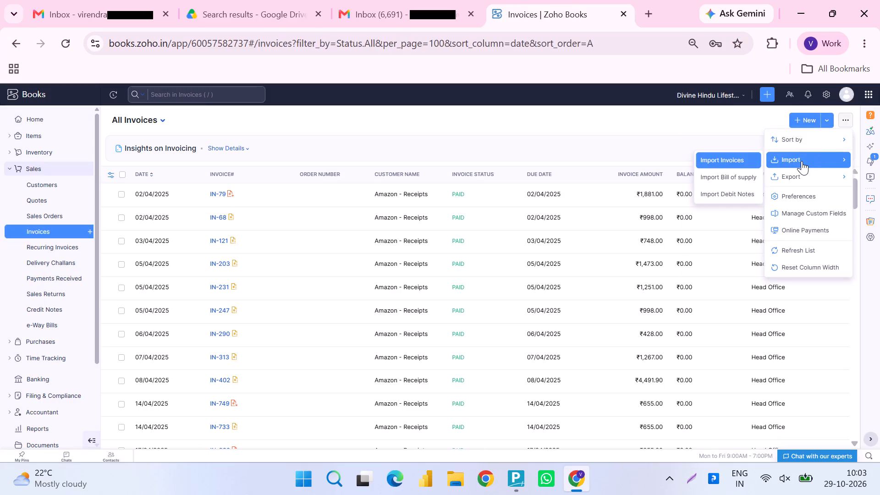
pyautogui.click(727, 161)
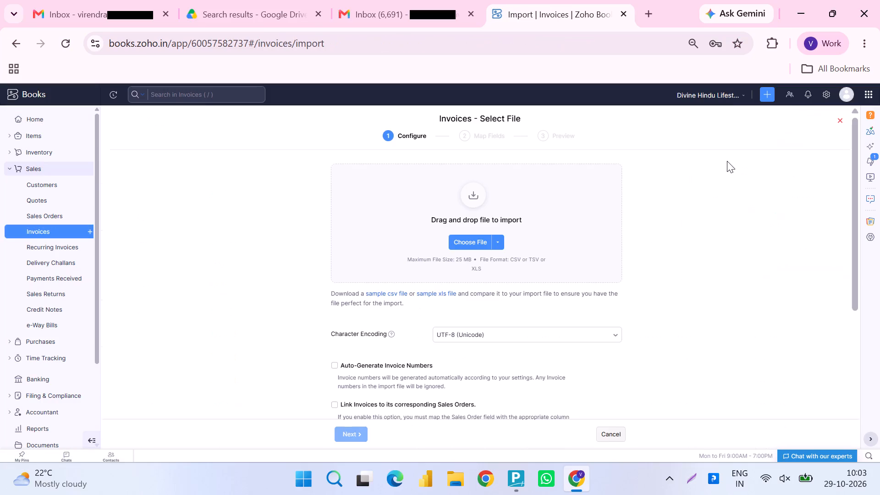
# Choose the Bills Uploader file from the Desktop for the import and continue to field mapping with the default options.
pyautogui.click(478, 240)
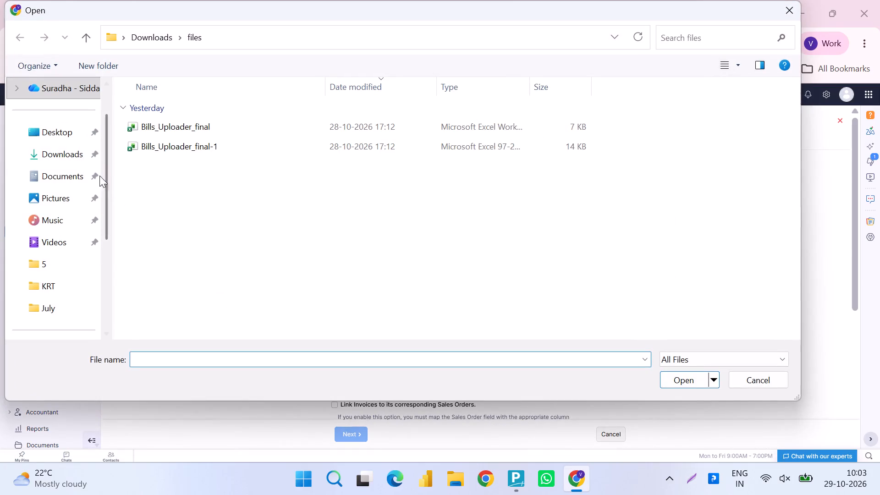
pyautogui.click(57, 136)
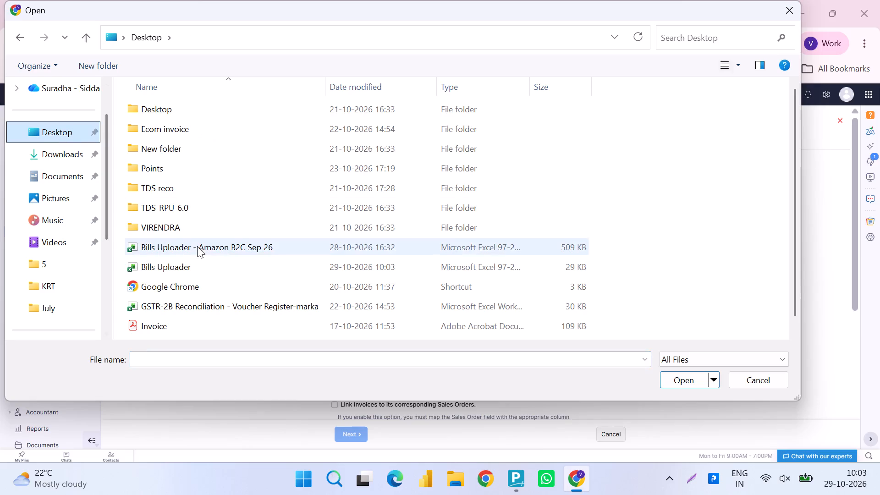
pyautogui.moveTo(195, 276); pyautogui.dragTo(201, 268)
pyautogui.doubleClick(201, 268)
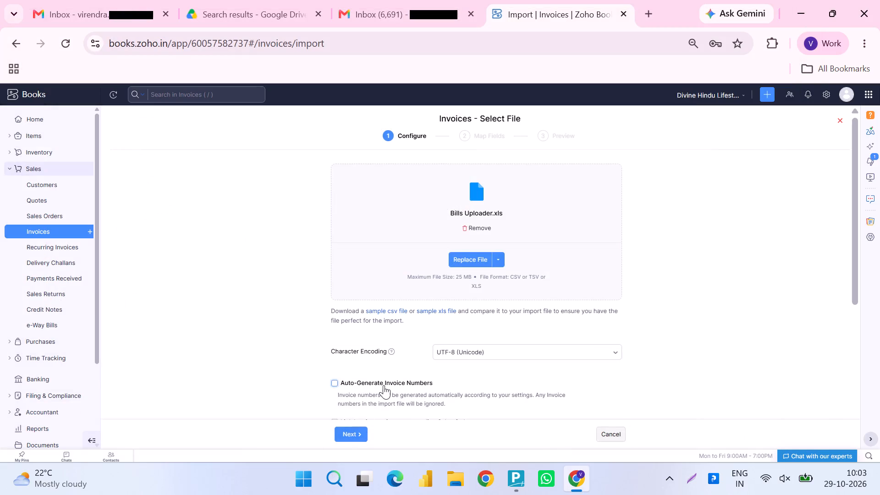
pyautogui.scroll(-3, 384, 385)
pyautogui.scroll(-2, 369, 343)
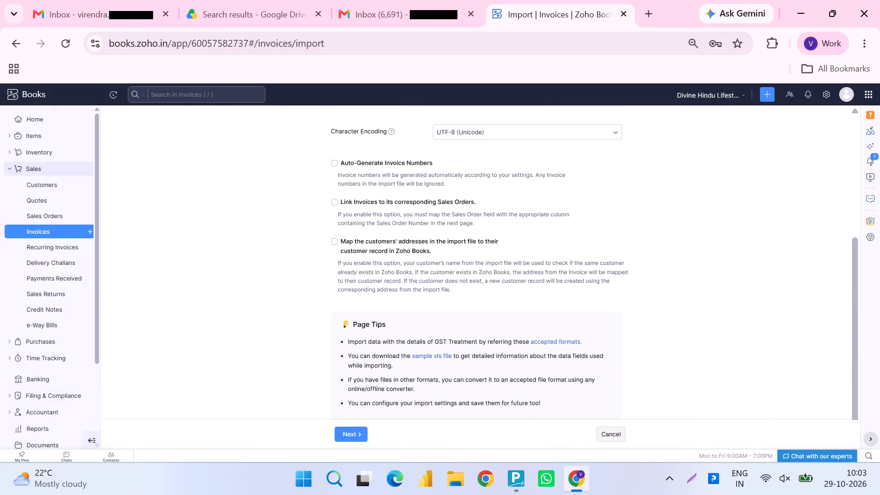
pyautogui.click(352, 435)
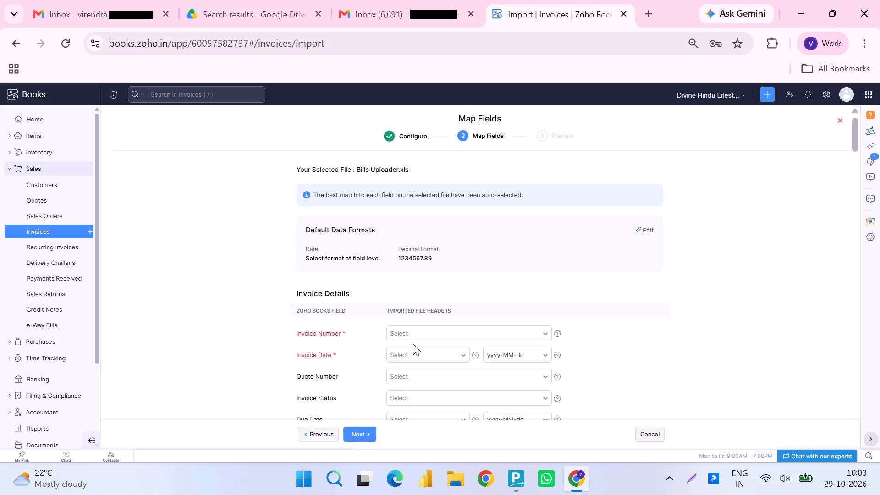
# Set the Invoice Date format to dd/MM/yyyy in the field mapping.
pyautogui.click(504, 350)
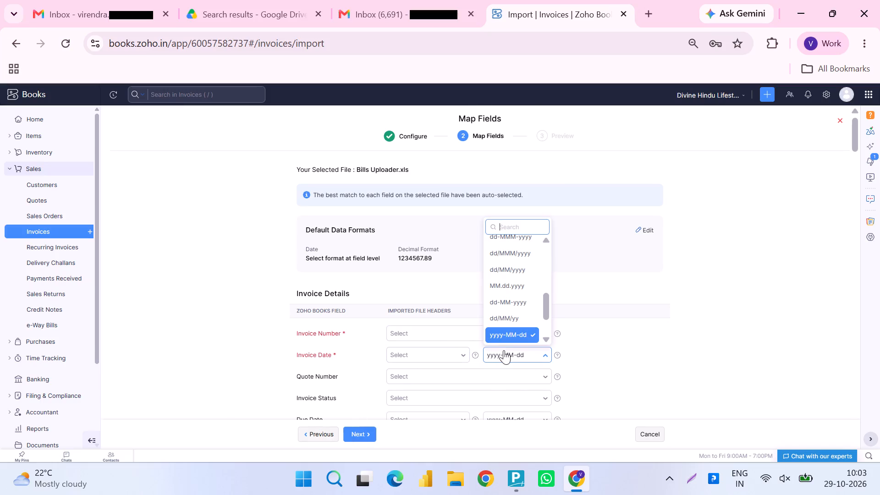
pyautogui.click(517, 269)
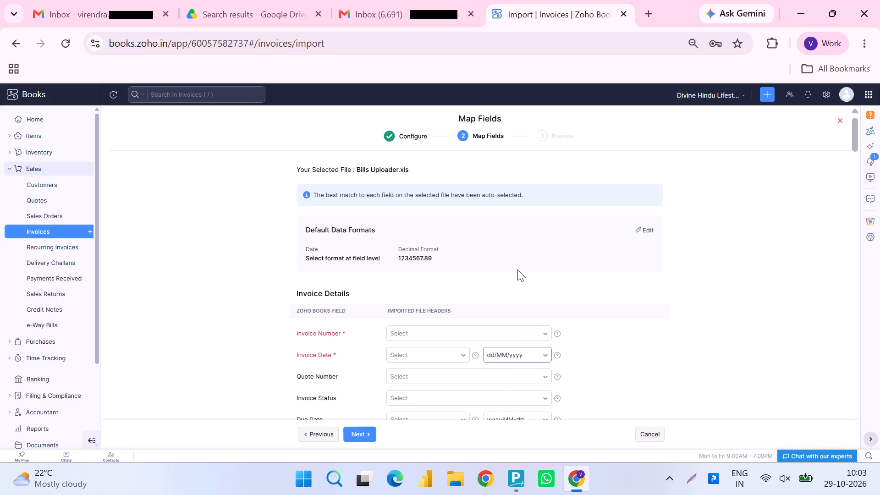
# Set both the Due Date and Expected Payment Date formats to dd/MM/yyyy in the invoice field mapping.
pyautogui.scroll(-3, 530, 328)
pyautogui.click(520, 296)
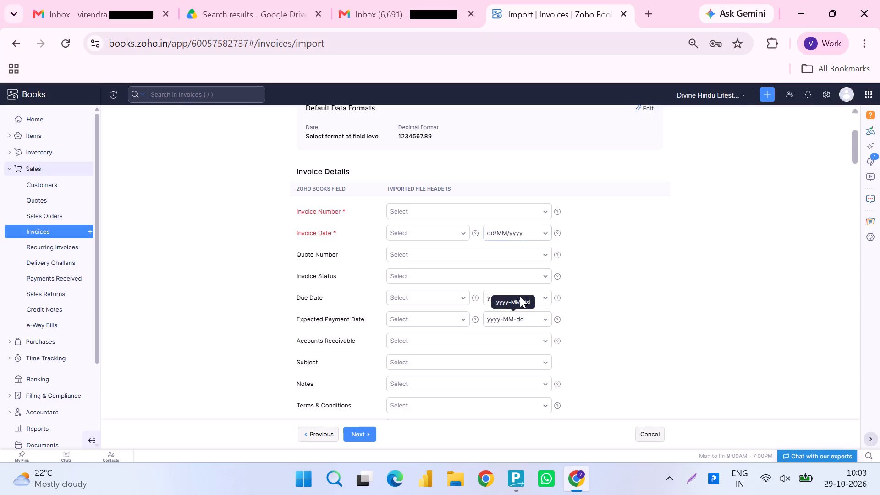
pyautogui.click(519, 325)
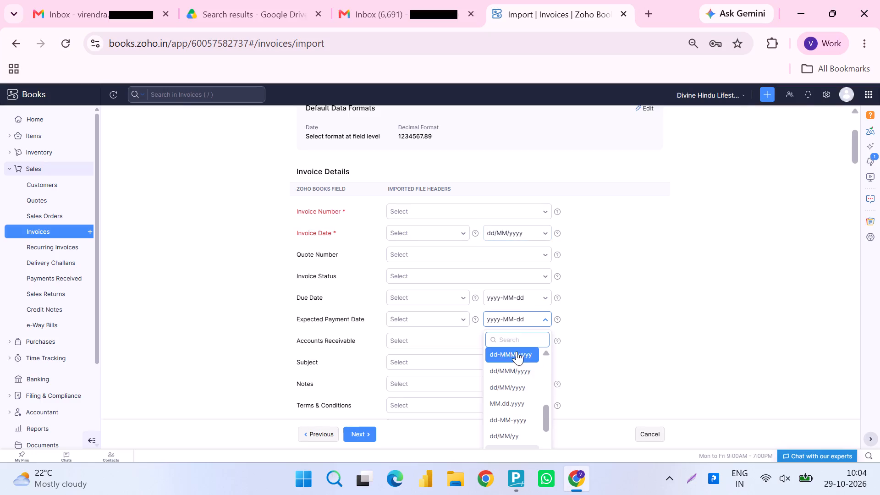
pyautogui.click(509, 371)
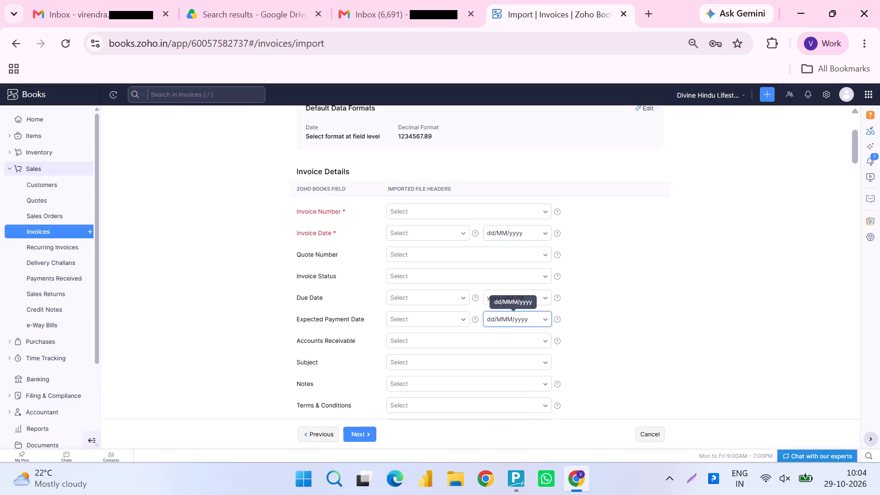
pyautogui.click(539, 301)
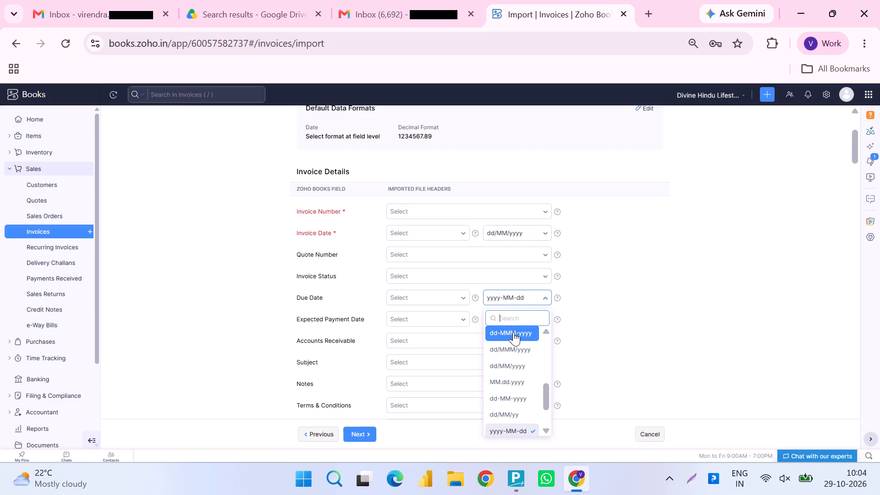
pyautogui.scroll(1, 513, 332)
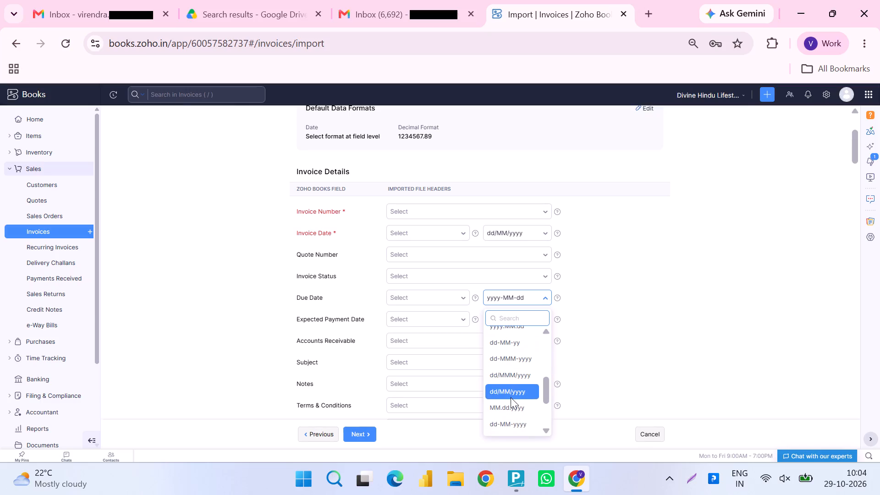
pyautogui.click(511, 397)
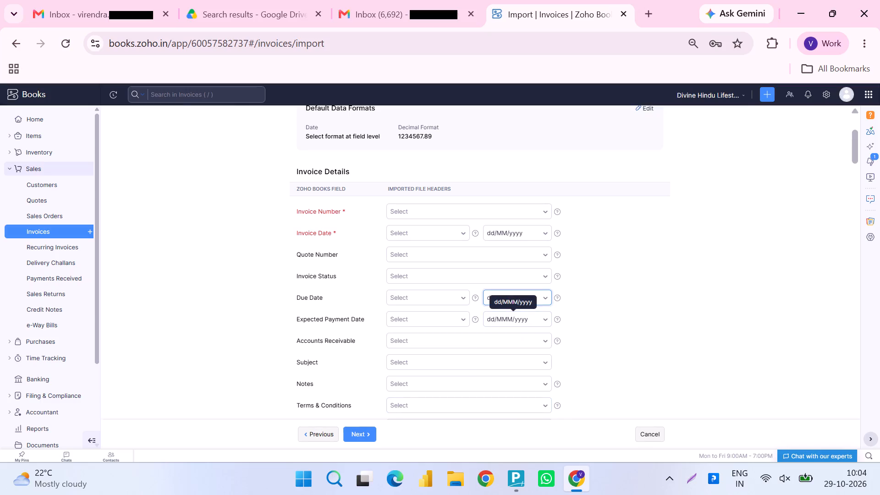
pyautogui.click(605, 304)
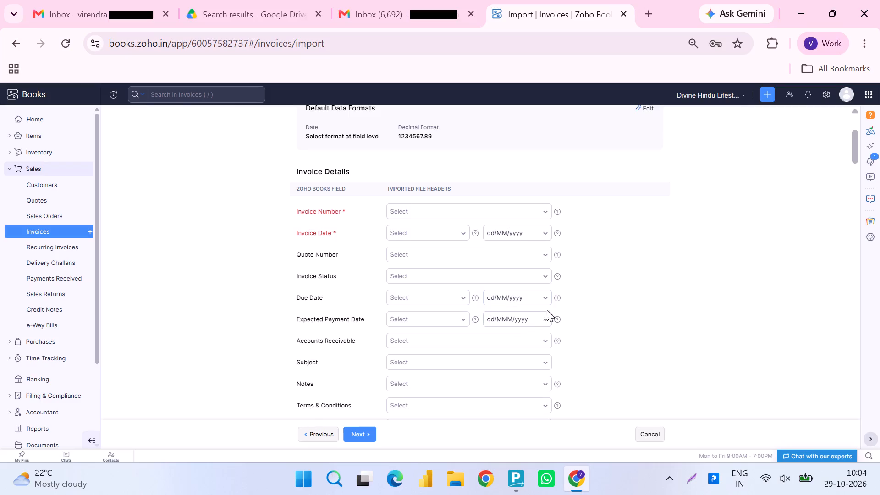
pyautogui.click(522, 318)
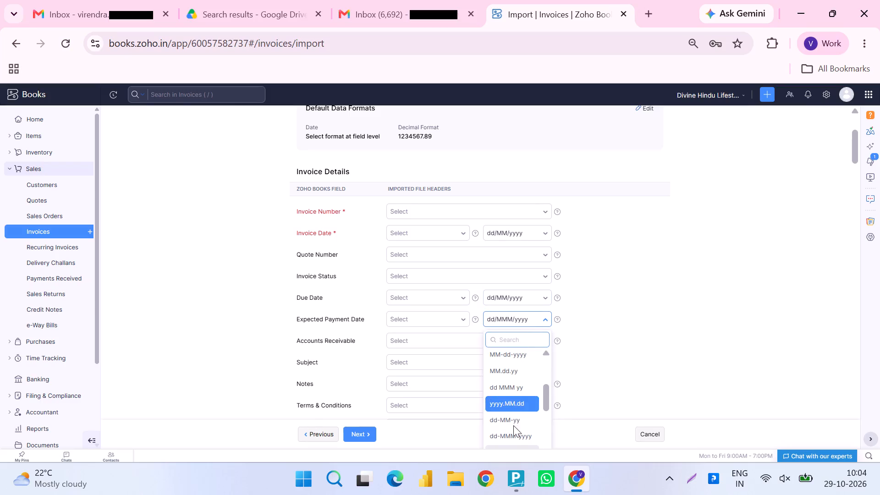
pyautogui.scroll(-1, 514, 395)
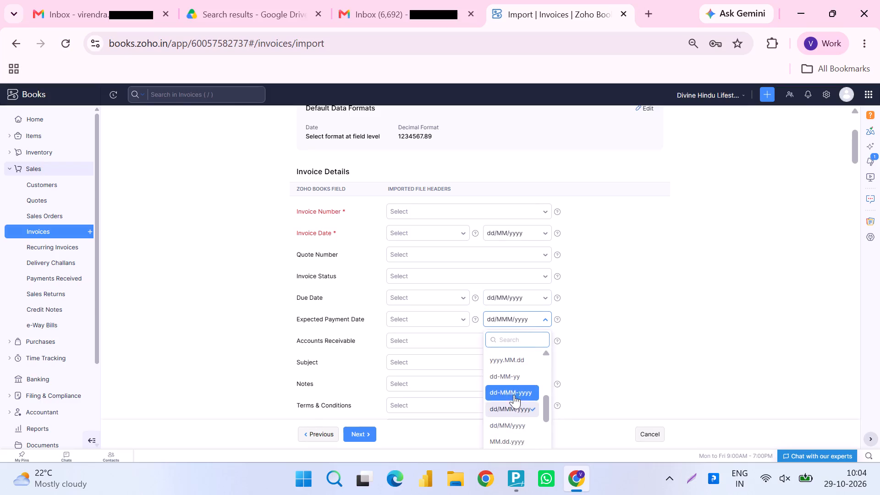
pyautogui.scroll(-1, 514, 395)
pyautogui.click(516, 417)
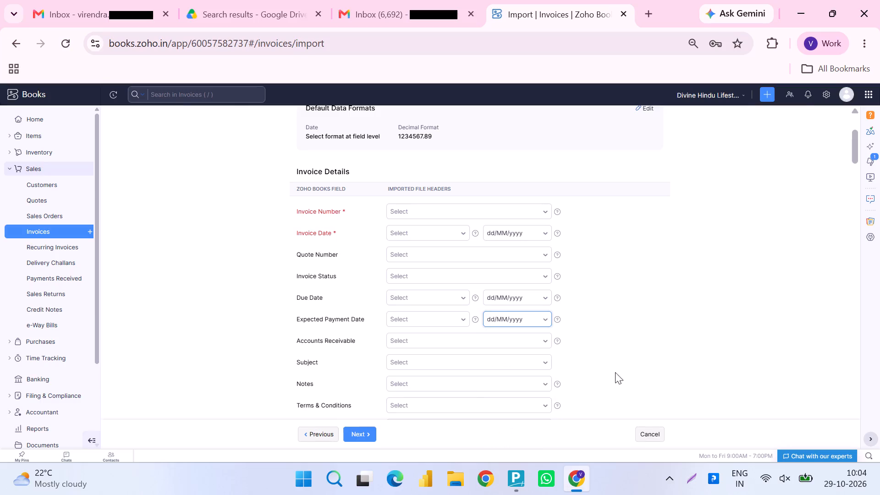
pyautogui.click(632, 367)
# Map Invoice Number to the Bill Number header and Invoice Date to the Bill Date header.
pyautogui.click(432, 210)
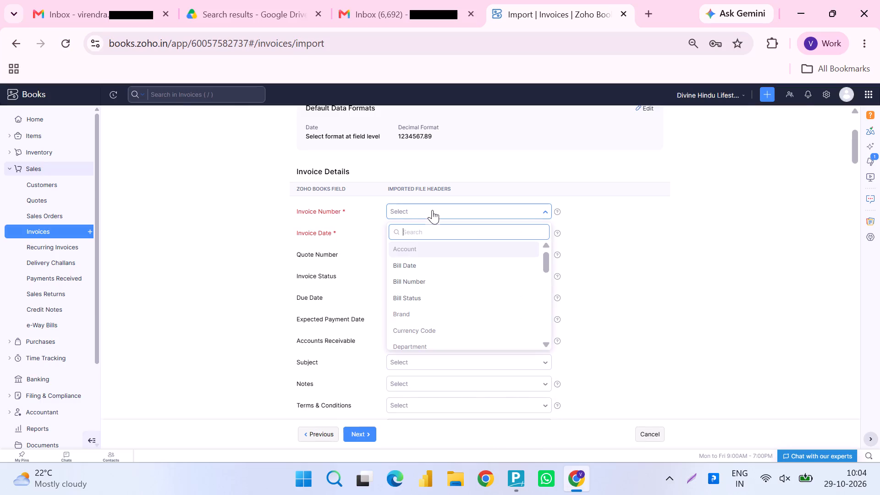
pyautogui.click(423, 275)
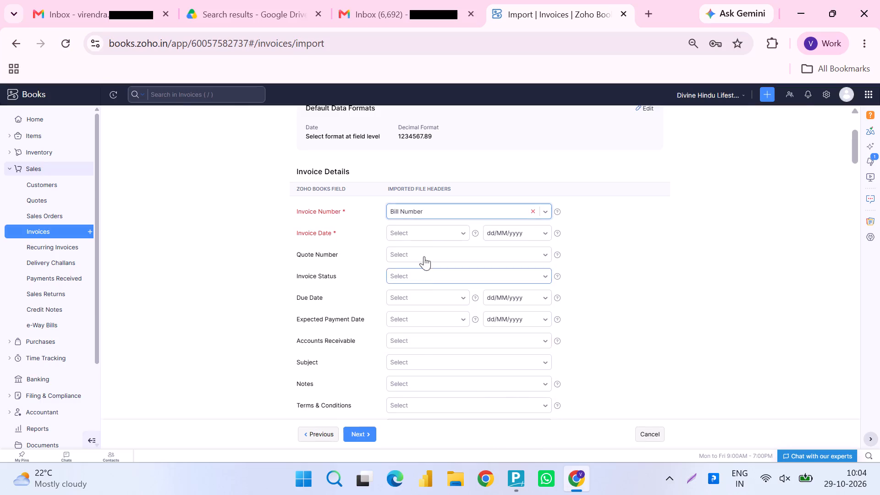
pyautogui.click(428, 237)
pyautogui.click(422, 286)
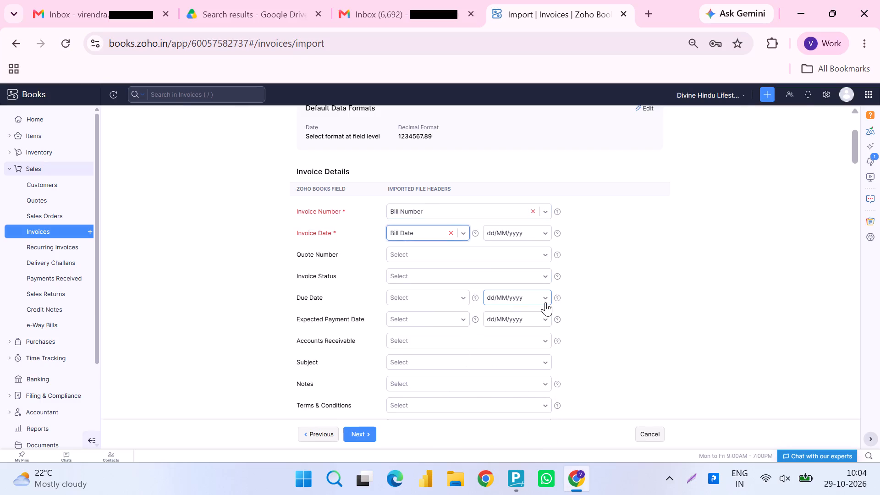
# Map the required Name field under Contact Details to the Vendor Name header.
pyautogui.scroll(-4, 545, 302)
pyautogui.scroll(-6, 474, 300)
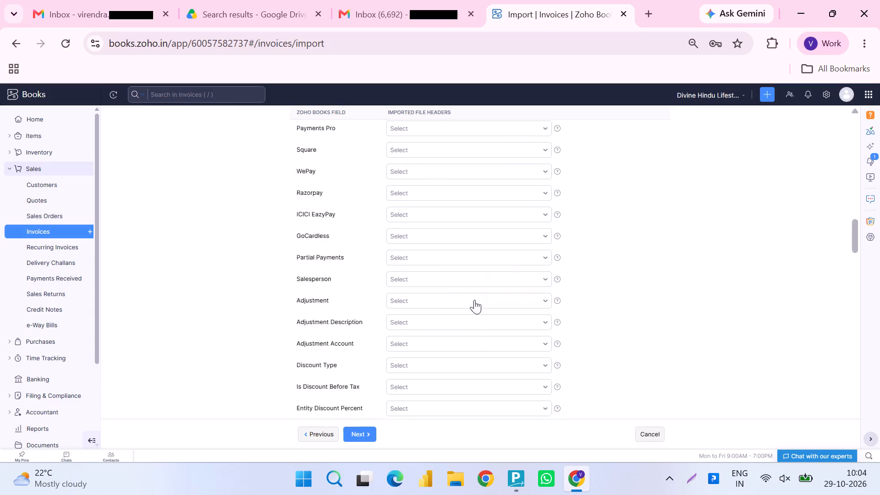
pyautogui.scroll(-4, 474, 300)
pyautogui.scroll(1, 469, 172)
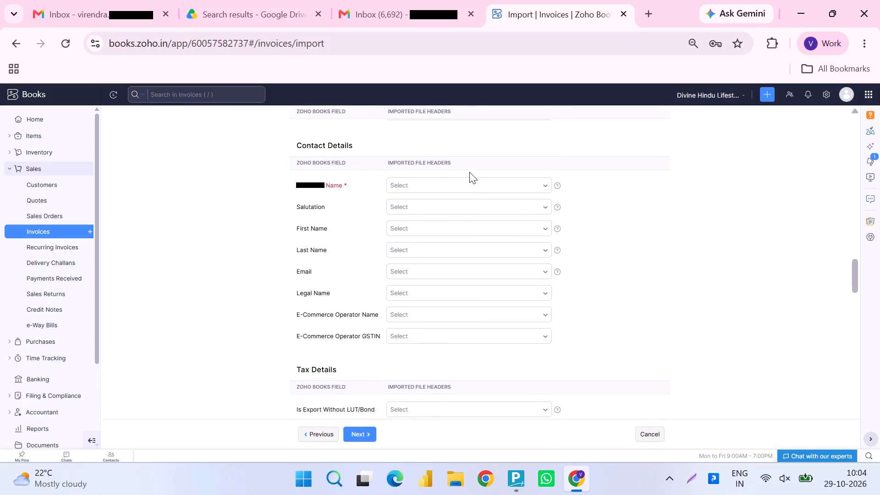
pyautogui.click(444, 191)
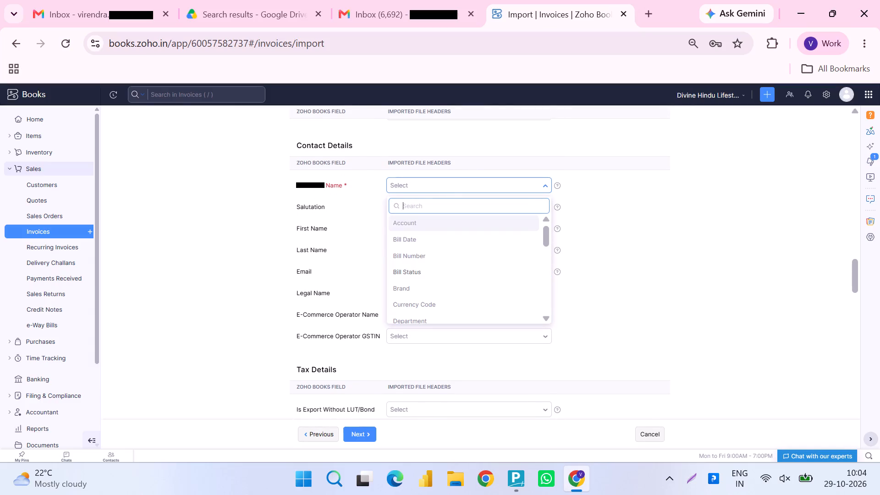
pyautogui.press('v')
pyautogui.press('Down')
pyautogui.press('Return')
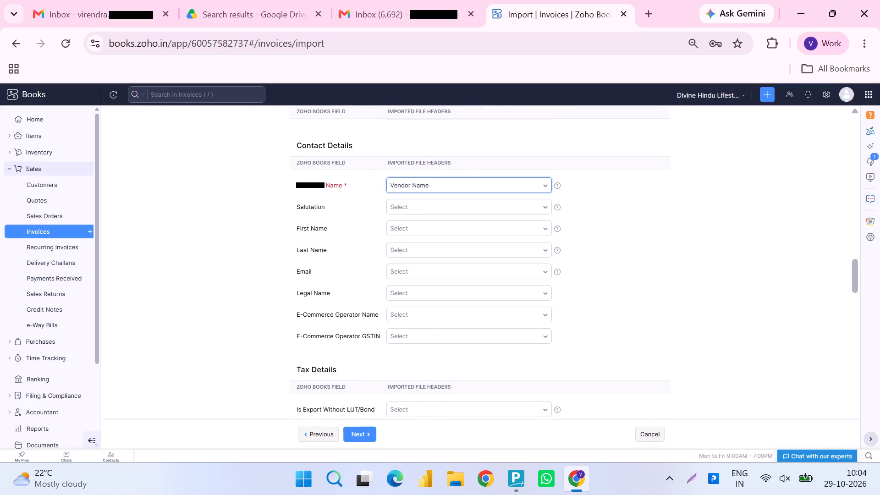
# Continue to the import preview and show the details of the skipped records.
pyautogui.click(361, 437)
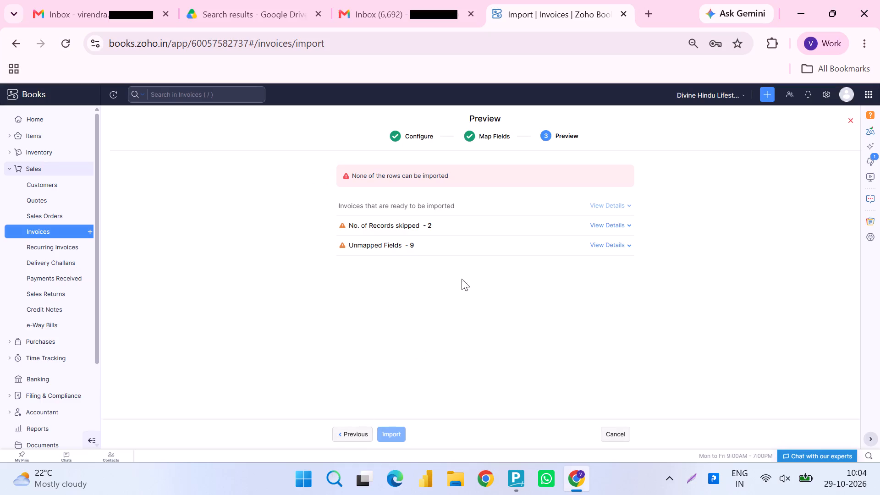
pyautogui.click(613, 225)
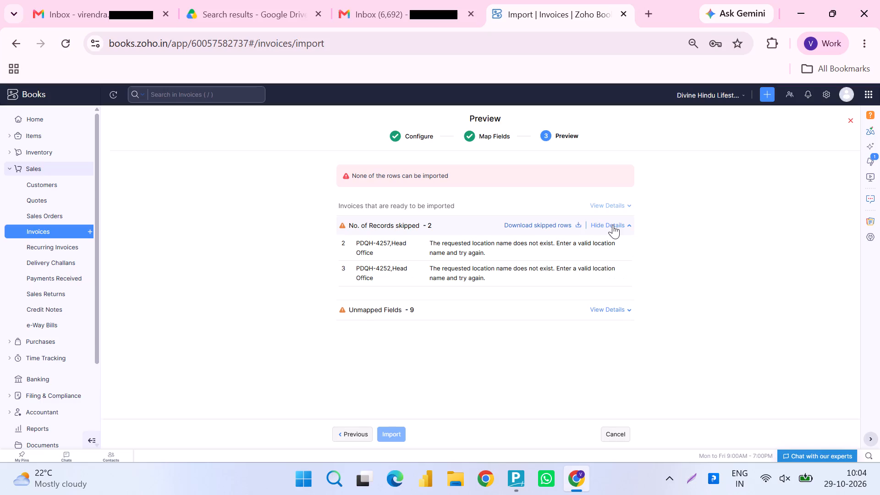
# Switch to File Explorer and open the Bills Uploader workbook in Excel.
pyautogui.hotkey('alt', 'Tab')
pyautogui.press('Return')
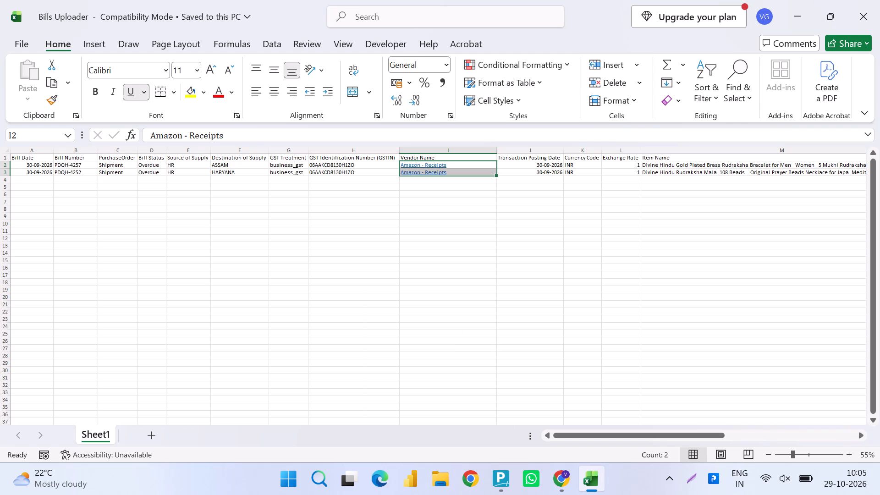
# Examine the first record across the workbook's columns, up to and past Line Item Location Name and Location Name.
pyautogui.press('Right')
pyautogui.press('Right')
pyautogui.press('Right')
pyautogui.press('Right')
pyautogui.press('Right')
pyautogui.press('Right')
pyautogui.press('Right')
pyautogui.press('Right')
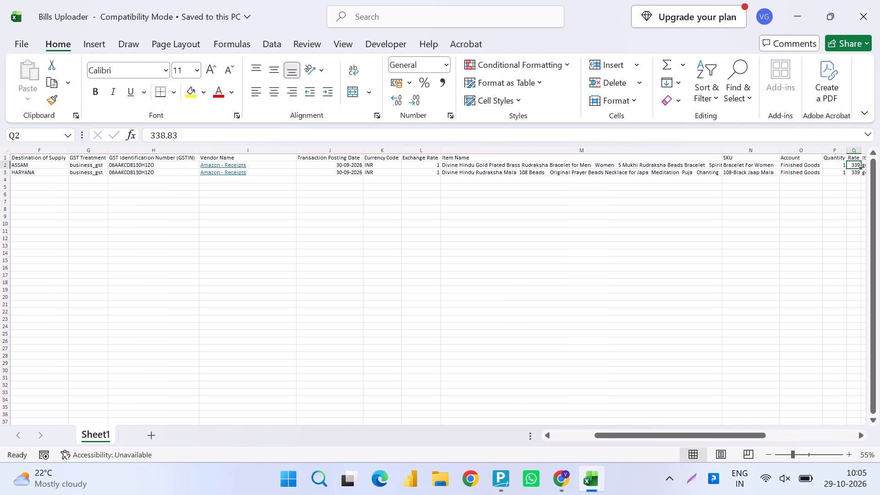
pyautogui.press('Right')
pyautogui.press('Right')
pyautogui.press('Right')
pyautogui.press('Right')
pyautogui.press('Right')
pyautogui.press('Right')
pyautogui.press('Right')
pyautogui.press('Right')
pyautogui.press('Right')
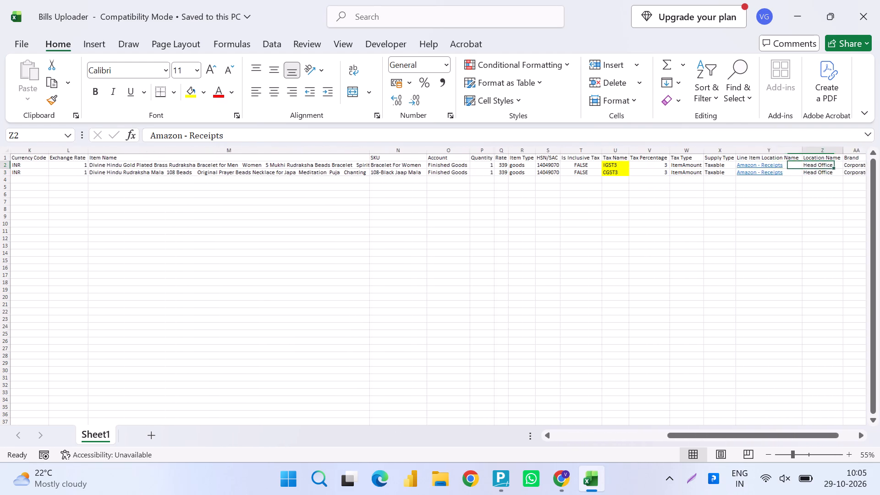
pyautogui.press('Right')
pyautogui.press('Right')
pyautogui.press('Right')
pyautogui.press('Right')
pyautogui.press('Left')
pyautogui.press('Left')
# Recheck the skipped-record details in the Zoho Books preview in Chrome, and return to the Bills Uploader workbook in Excel.
pyautogui.hotkey('alt', 'Tab')
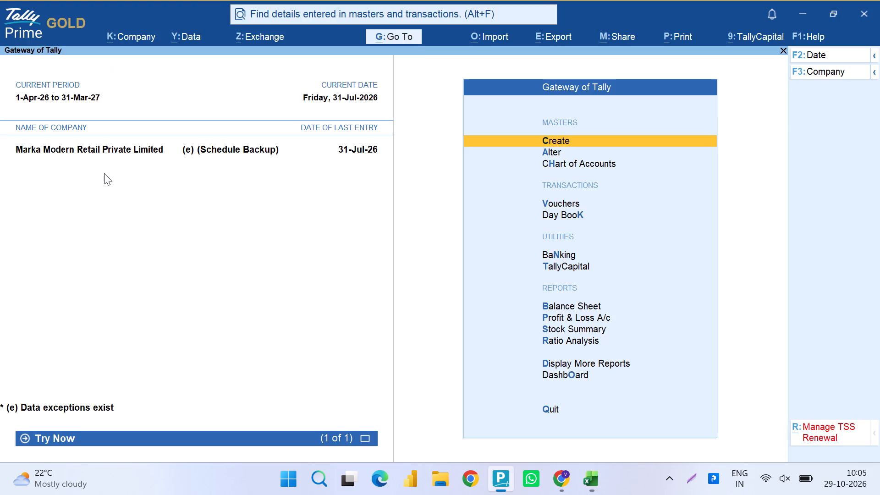
pyautogui.hotkey('alt', 'Tab')
pyautogui.hotkey('alt', 'Tab')
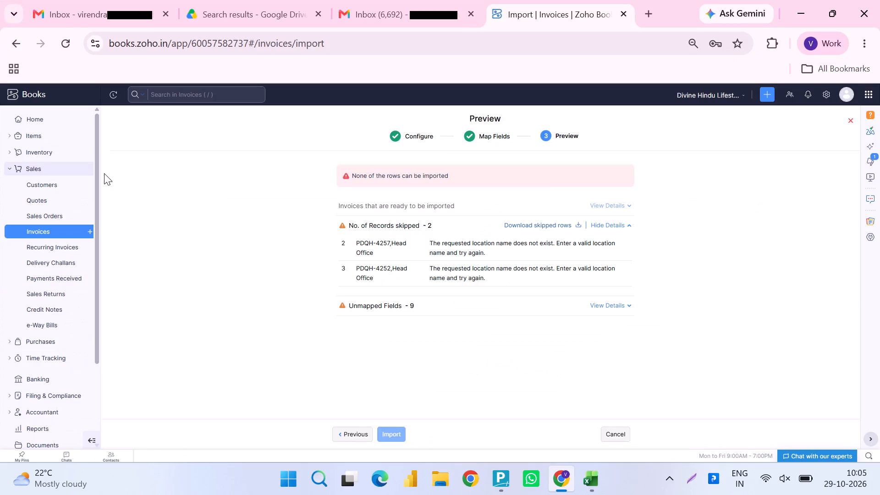
pyautogui.hotkey('alt', 'Tab')
pyautogui.press('Left')
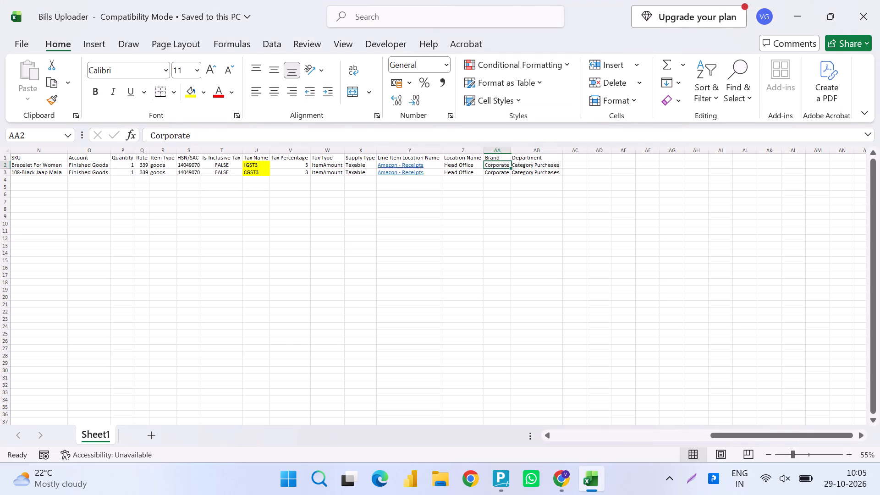
# Set Location Name to "head office" in lowercase for both records in the Bills Uploader sheet.
pyautogui.press('Left')
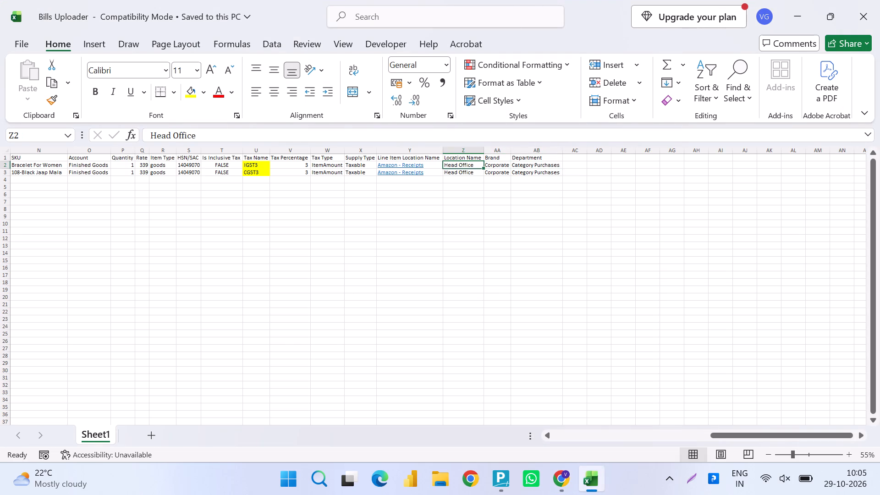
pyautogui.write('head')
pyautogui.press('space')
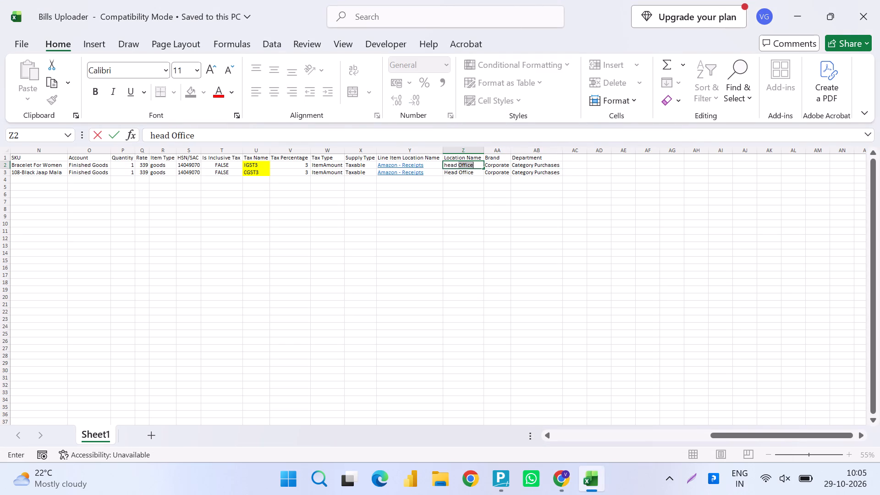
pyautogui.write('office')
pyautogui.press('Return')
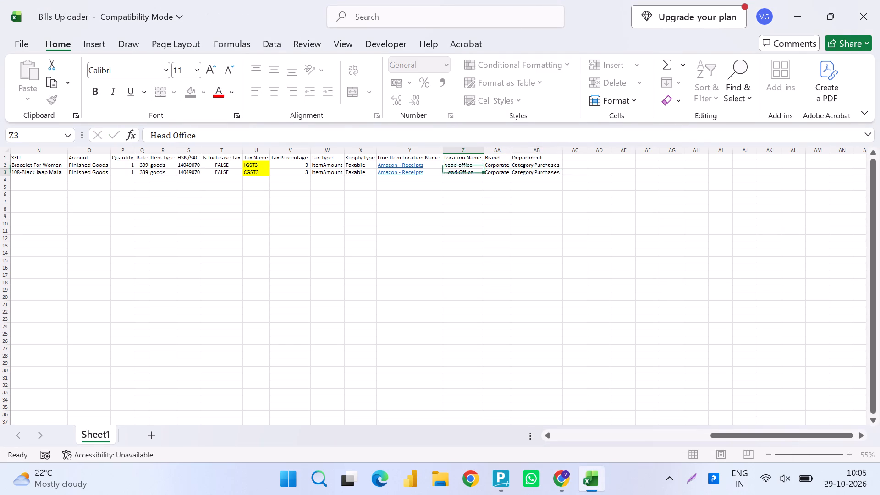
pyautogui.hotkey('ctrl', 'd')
# Save the Bills Uploader workbook in its current format and close Excel.
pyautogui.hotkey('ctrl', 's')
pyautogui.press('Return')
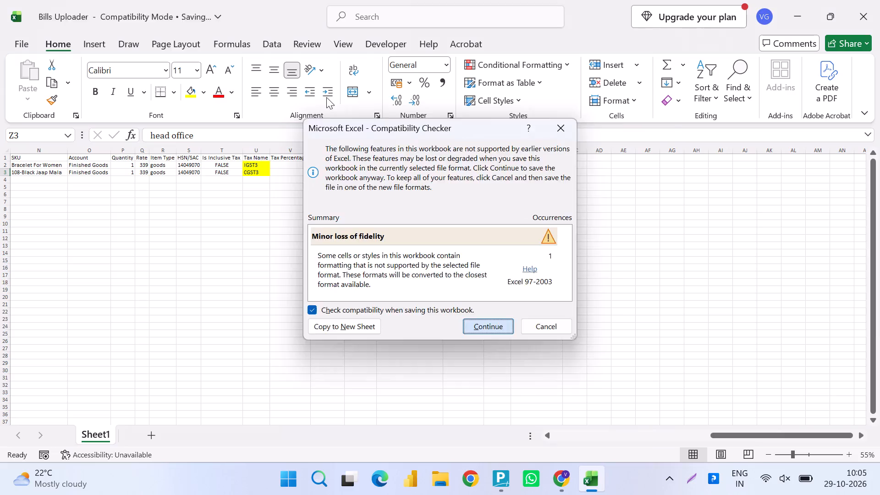
pyautogui.click(879, 0)
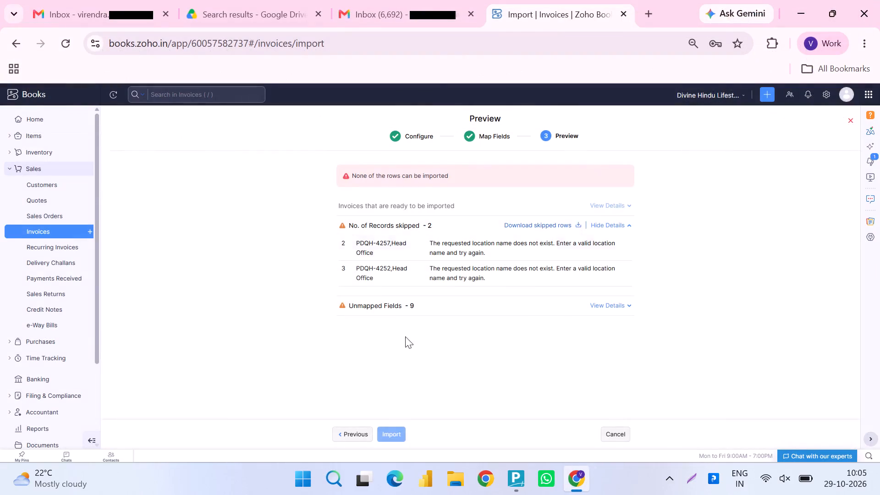
# In the Zoho Books invoice import, go back to Configure, reselect the updated Bills Uploader file from the Desktop, and continue to Map Fields.
pyautogui.click(360, 423)
pyautogui.click(357, 429)
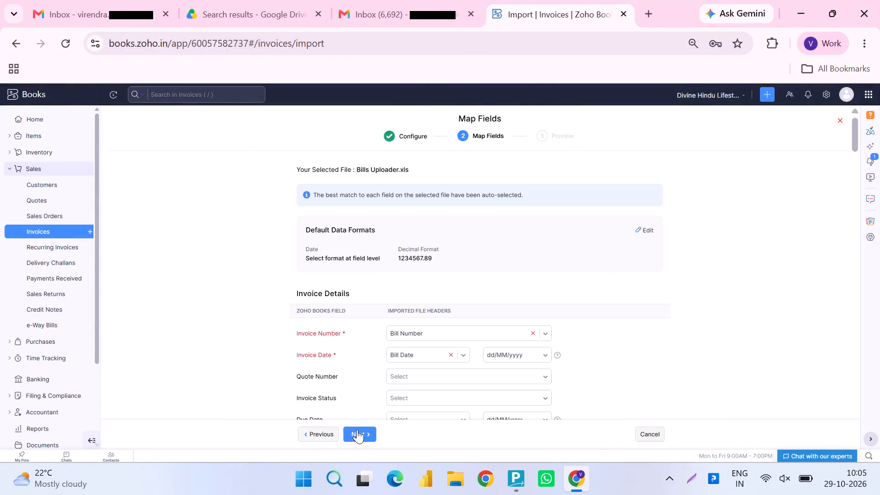
pyautogui.click(357, 429)
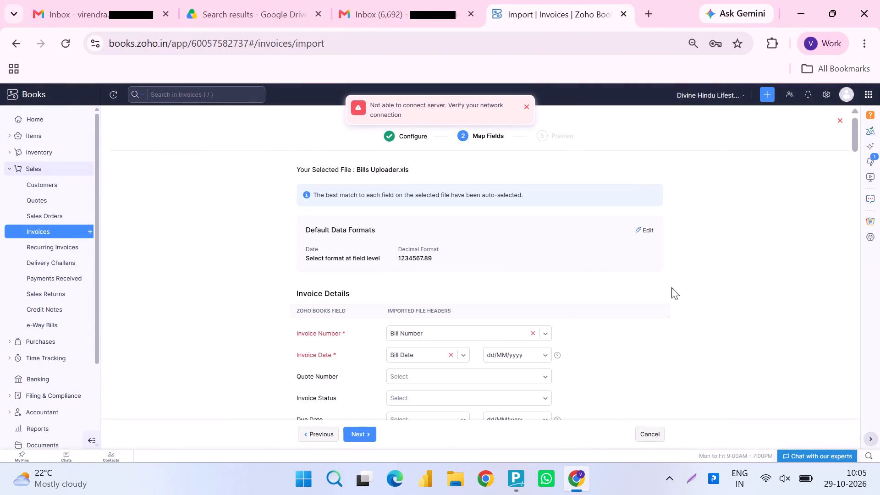
pyautogui.click(330, 435)
pyautogui.click(480, 258)
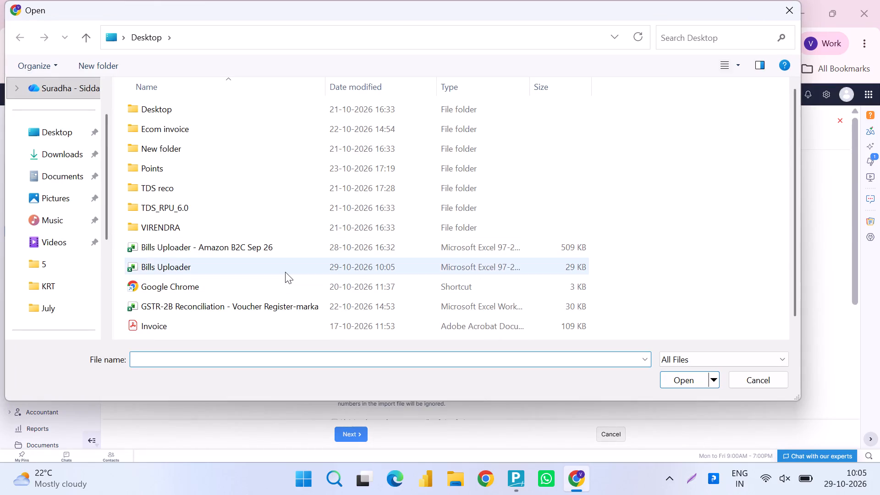
pyautogui.doubleClick(286, 269)
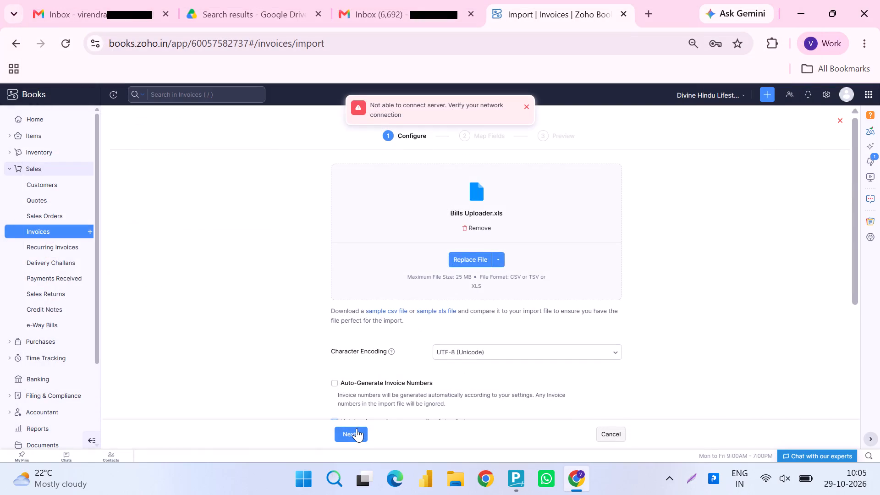
pyautogui.click(357, 428)
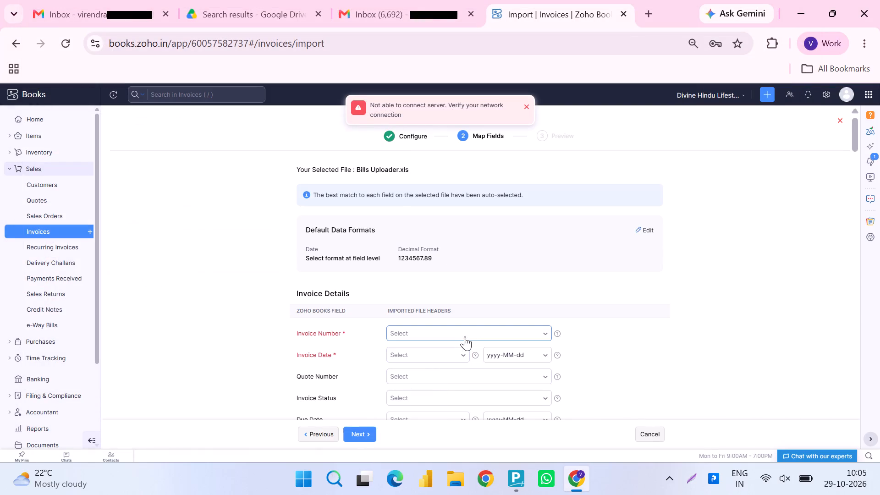
# Map the Invoice Number field to the Bill Number header.
pyautogui.click(465, 336)
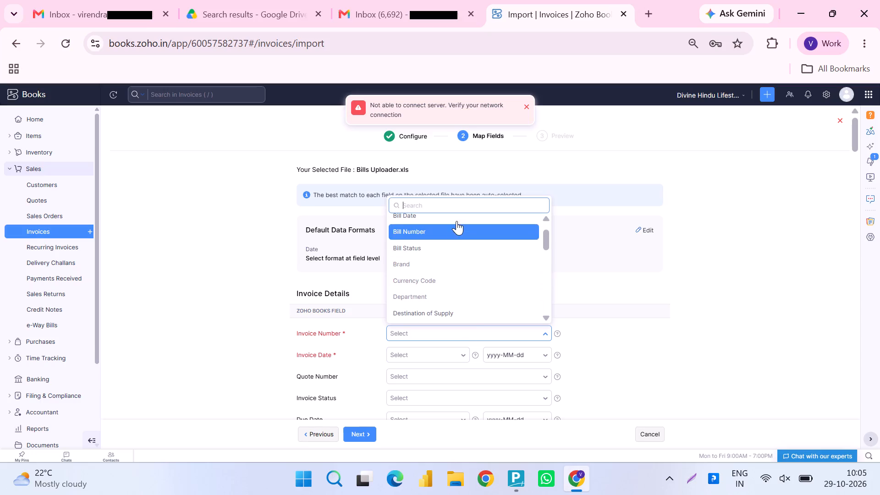
pyautogui.click(441, 240)
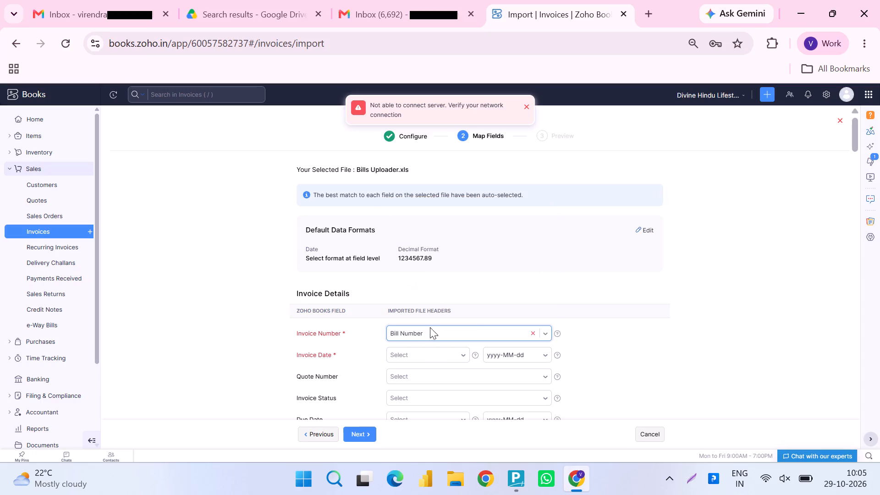
# In the Zoho Books field mapping, map Invoice Date to the Bill Date header with the dd-MM-yyyy format.
pyautogui.click(425, 357)
pyautogui.click(434, 255)
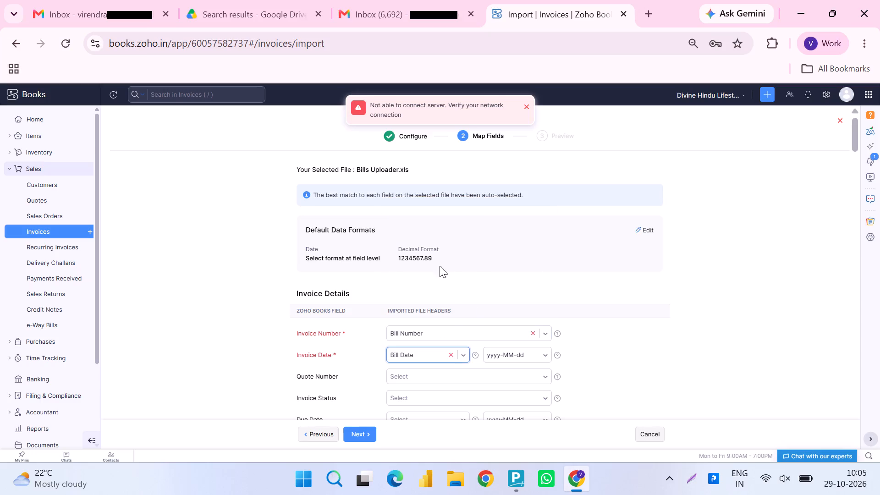
pyautogui.click(513, 353)
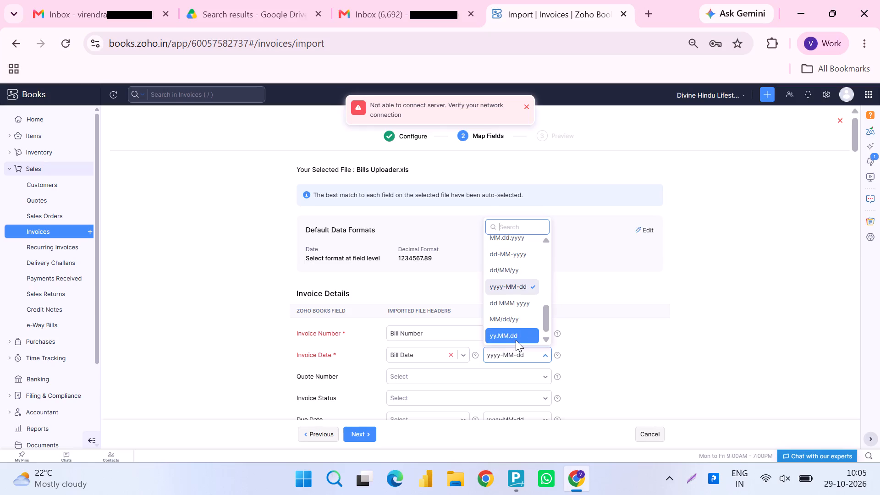
pyautogui.scroll(-2, 516, 340)
pyautogui.scroll(1, 516, 340)
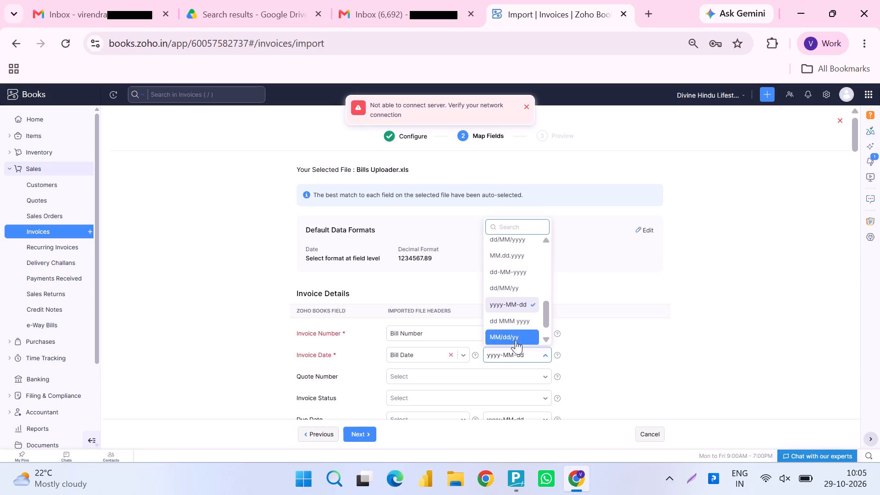
pyautogui.scroll(1, 516, 340)
pyautogui.click(524, 271)
# Set both the Due Date and Expected Payment Date formats to dd/MM/yyyy in the field mapping.
pyautogui.scroll(-2, 611, 341)
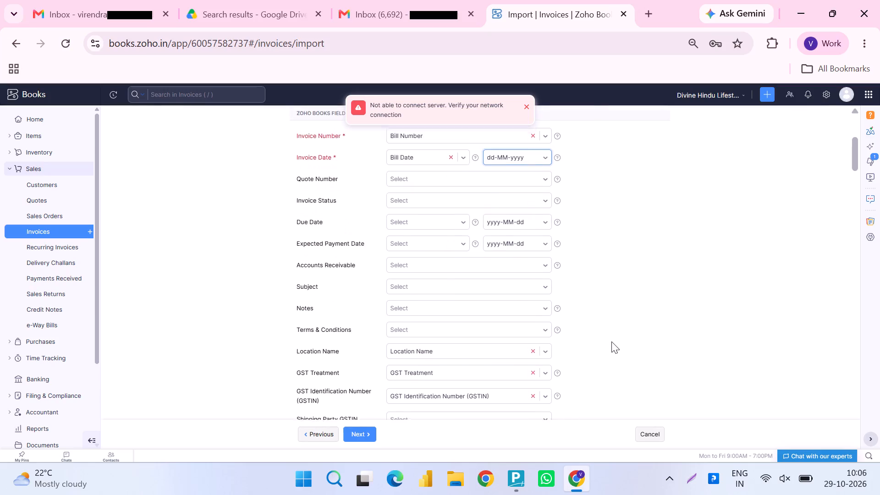
pyautogui.scroll(-1, 611, 341)
pyautogui.click(521, 220)
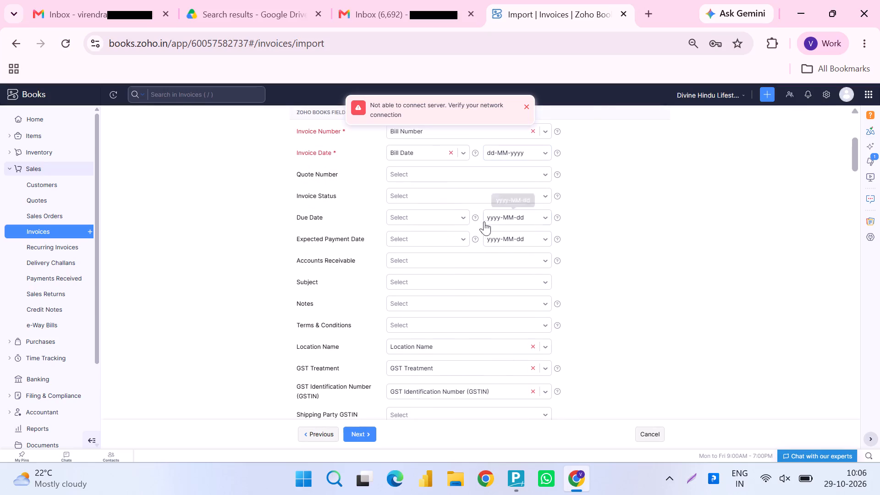
pyautogui.click(503, 220)
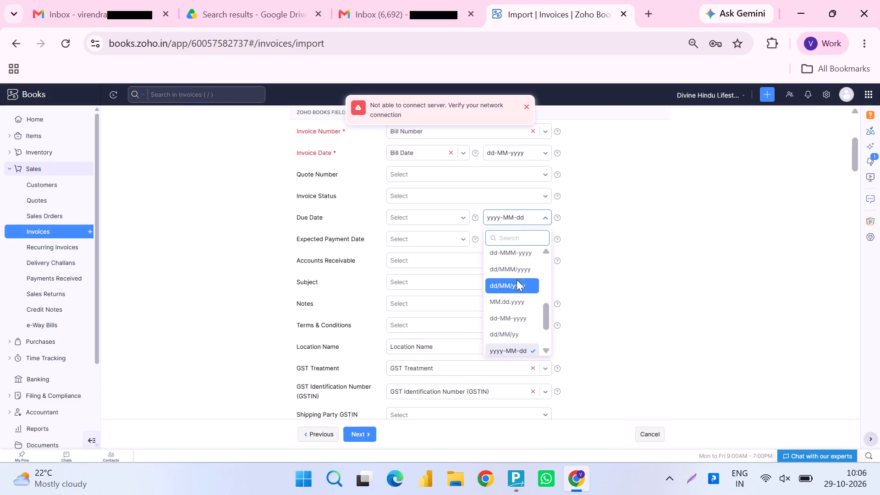
pyautogui.click(517, 291)
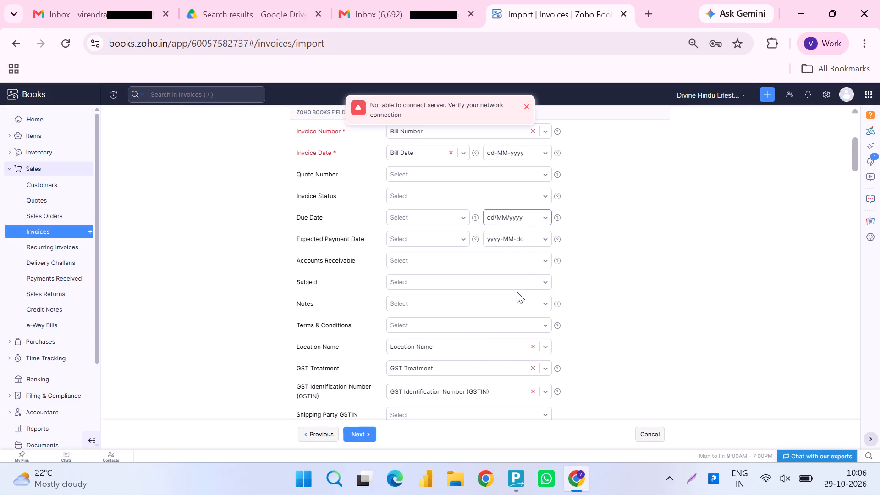
pyautogui.click(522, 232)
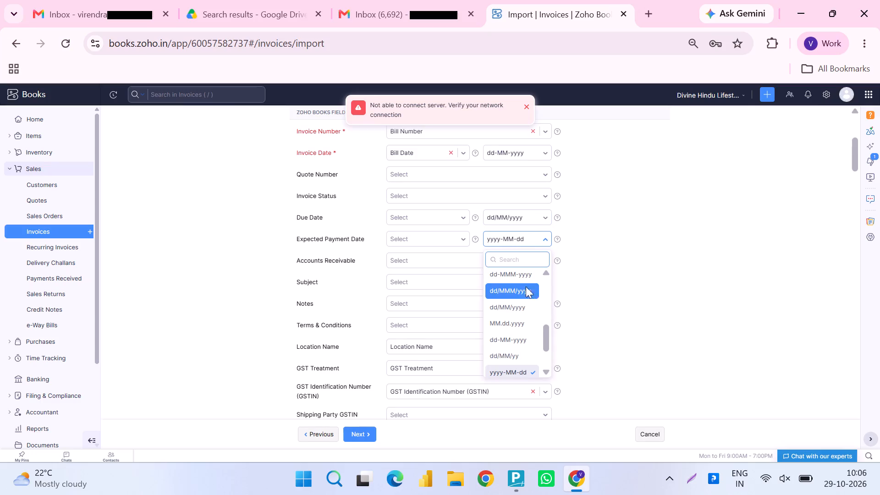
pyautogui.click(524, 302)
pyautogui.click(643, 307)
# Map the required name field under Contact Details to the Vendor Name header.
pyautogui.scroll(-2, 643, 307)
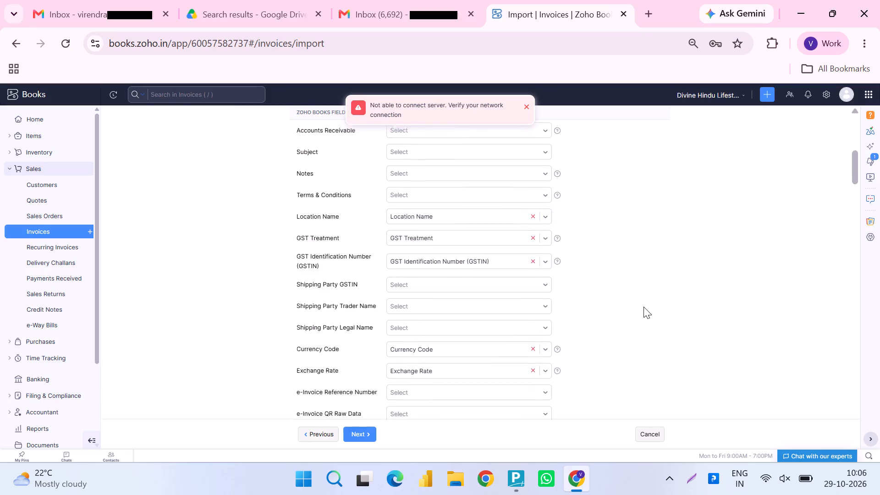
pyautogui.scroll(-11, 643, 307)
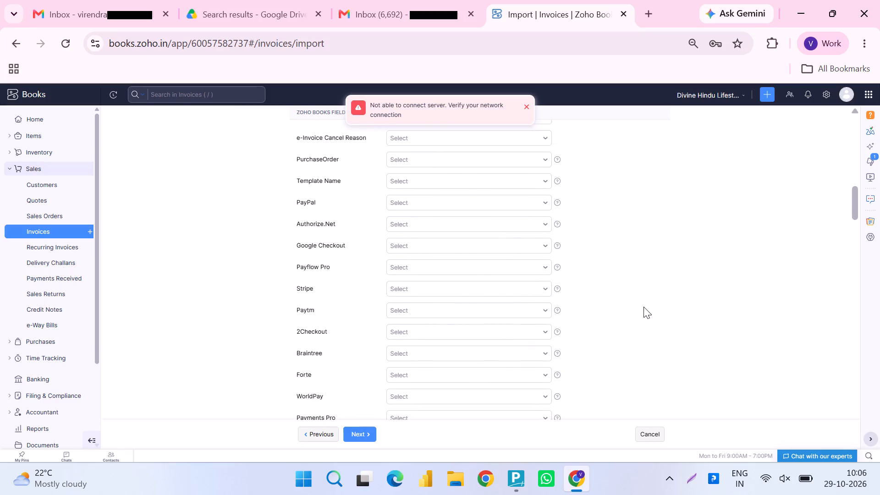
pyautogui.scroll(-7, 643, 307)
pyautogui.scroll(3, 643, 307)
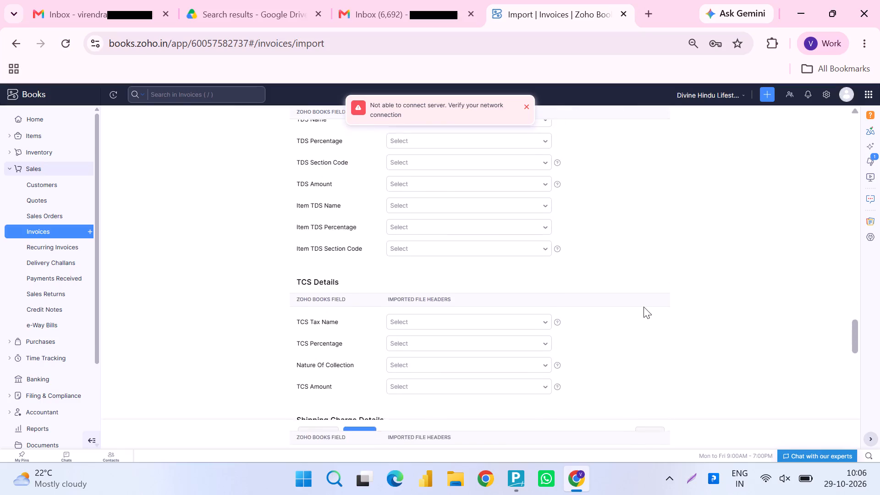
pyautogui.scroll(8, 643, 307)
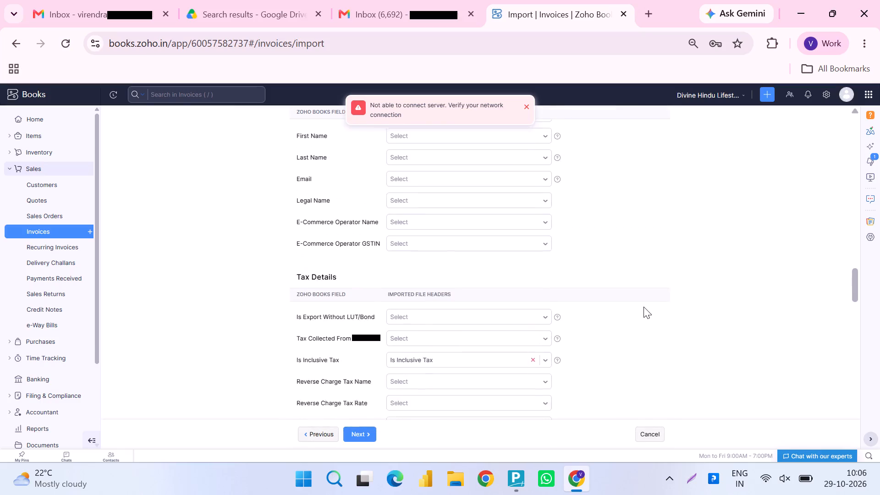
pyautogui.scroll(1, 643, 307)
pyautogui.scroll(-15, 643, 307)
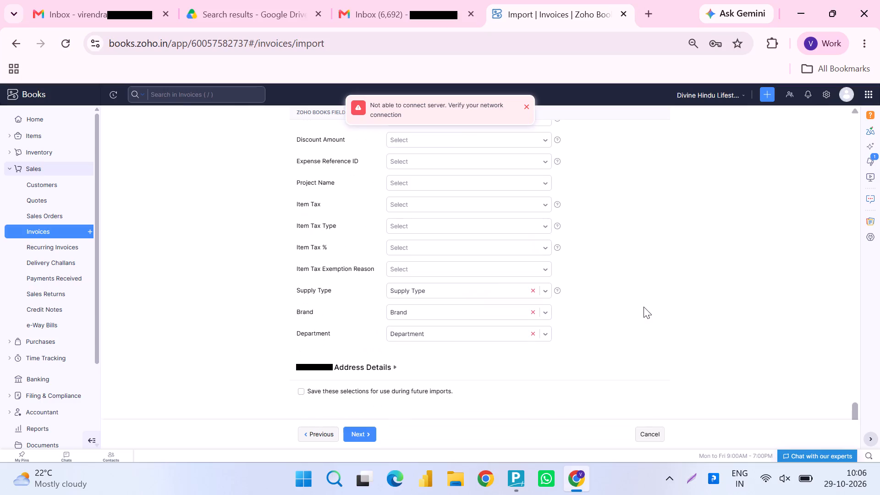
pyautogui.scroll(9, 643, 307)
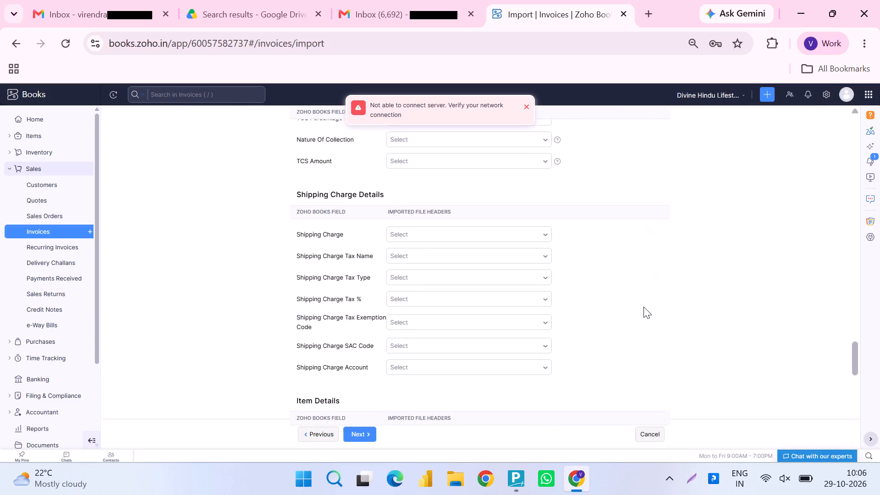
pyautogui.scroll(7, 643, 307)
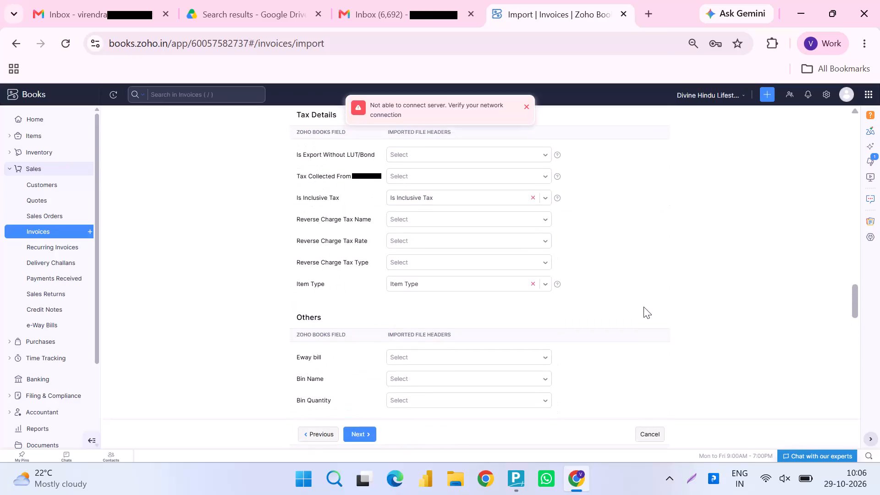
pyautogui.scroll(6, 643, 307)
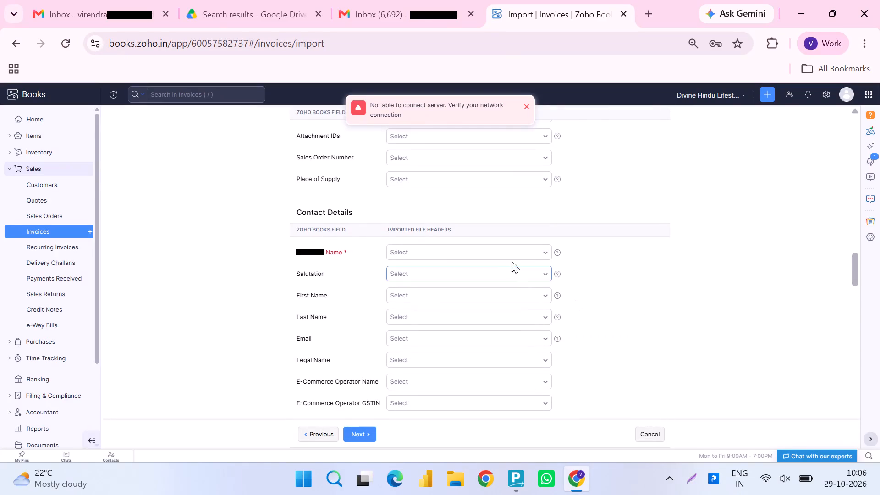
pyautogui.click(511, 249)
pyautogui.write('ve')
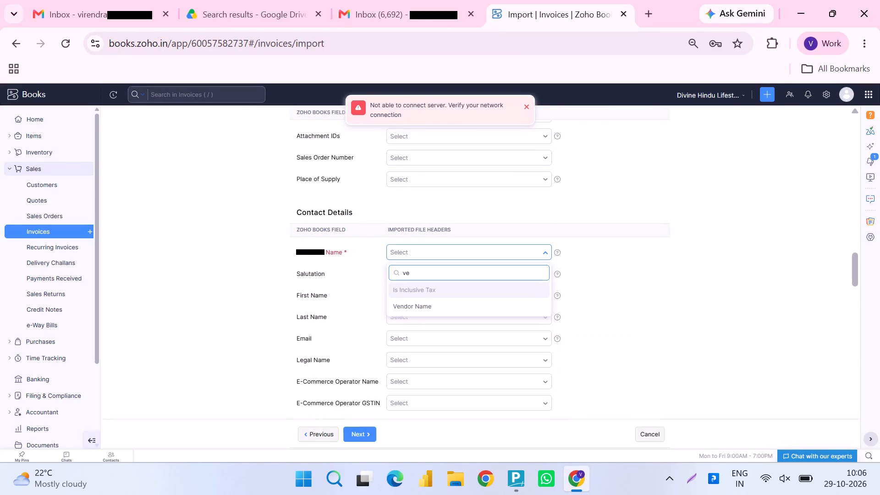
pyautogui.press('Down')
pyautogui.press('Return')
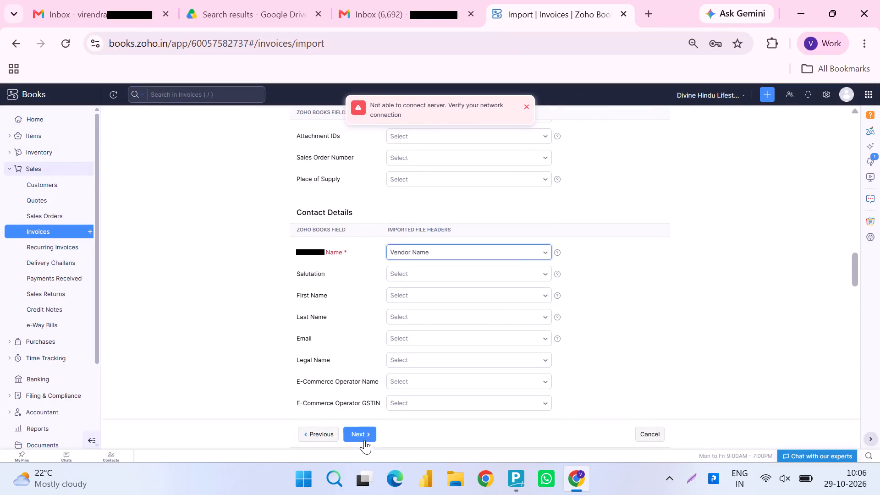
# Proceed to the import preview and expand the details of the skipped records.
pyautogui.click(364, 440)
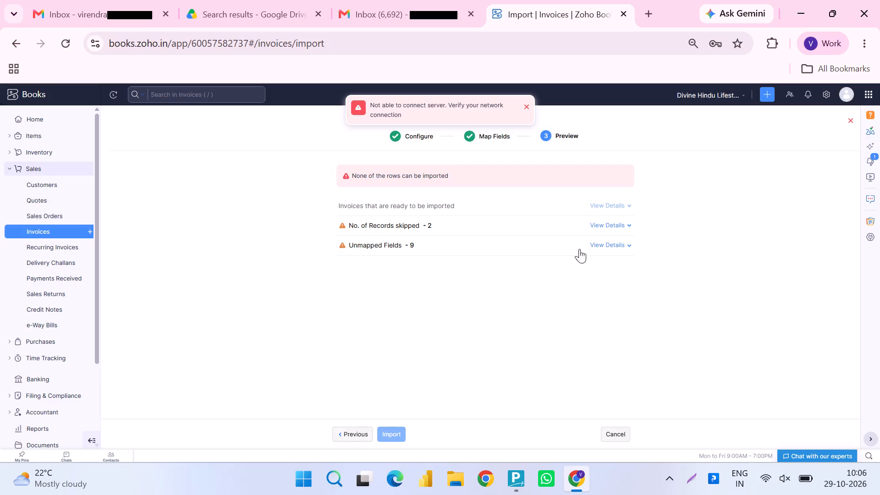
pyautogui.click(610, 225)
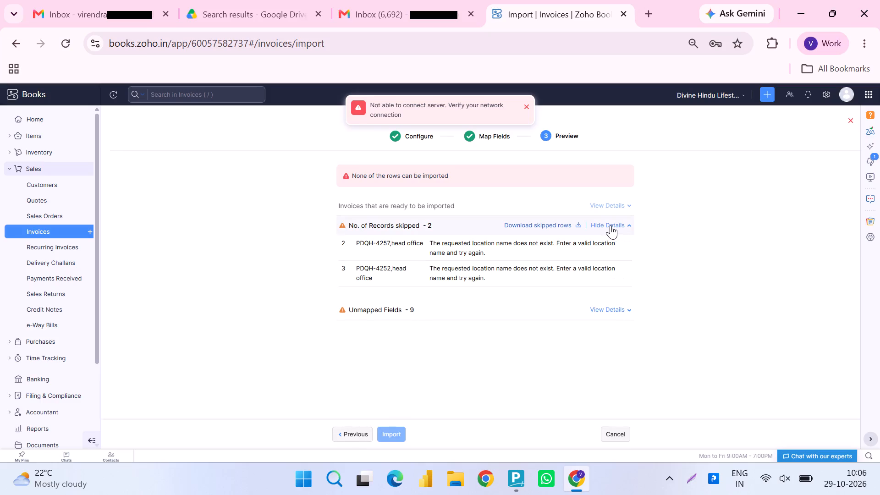
# Download the skipped rows and open the resulting errors (2).csv file in Excel.
pyautogui.click(564, 222)
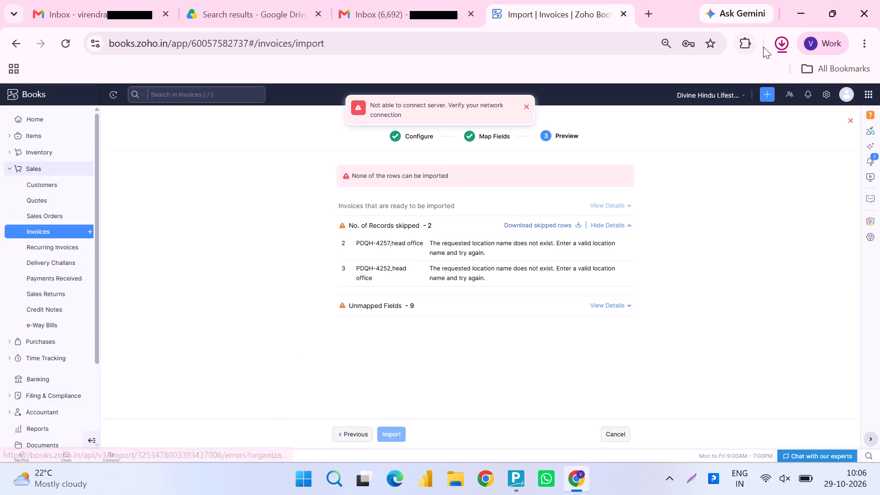
pyautogui.click(787, 46)
pyautogui.click(691, 98)
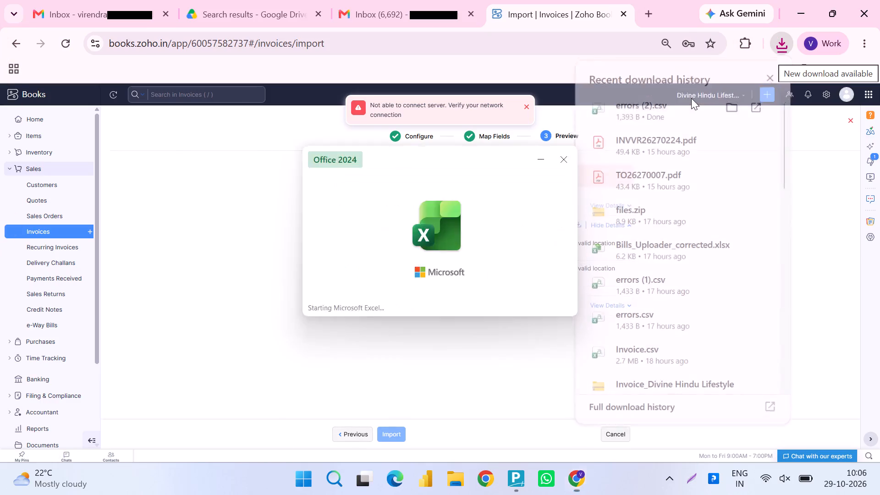
# AutoFit the width of all data columns in the errors (2) sheet.
pyautogui.hotkey('ctrl', 'a')
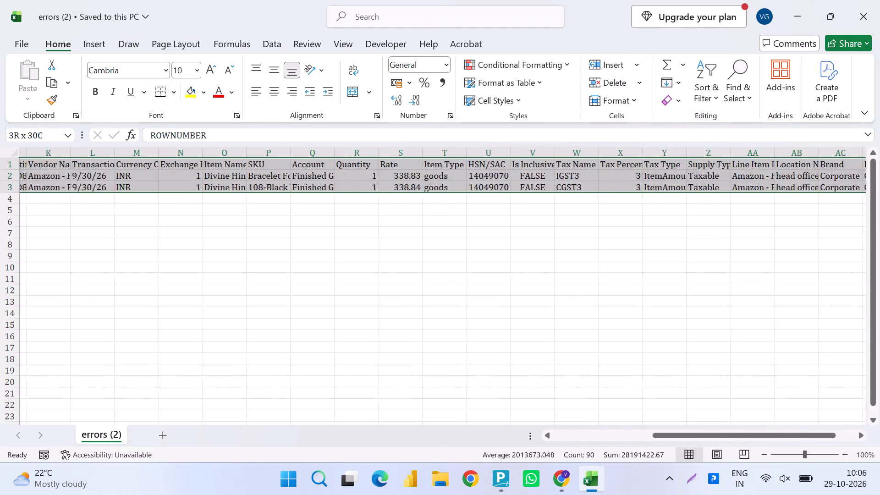
pyautogui.hotkey('alt', 'h')
pyautogui.write('oi')
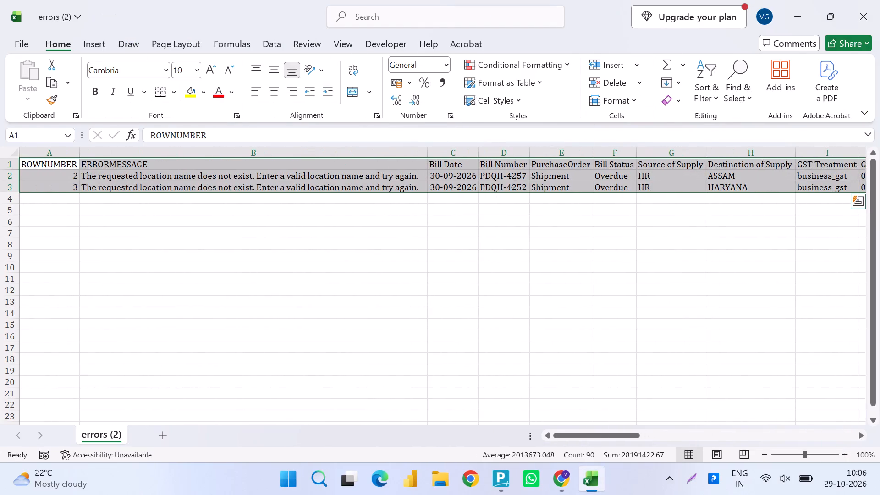
# Look through the header row of the errors (2) sheet, including the tax and location name columns.
pyautogui.press('Right')
pyautogui.press('Right')
pyautogui.press('Right')
pyautogui.press('Right')
pyautogui.press('Right')
pyautogui.press('Right')
pyautogui.press('Right')
pyautogui.press('Right')
pyautogui.press('Right')
pyautogui.press('Right')
pyautogui.press('Right')
pyautogui.press('Right')
pyautogui.press('Right')
pyautogui.press('Right')
pyautogui.press('Right')
pyautogui.press('Right')
pyautogui.press('Right')
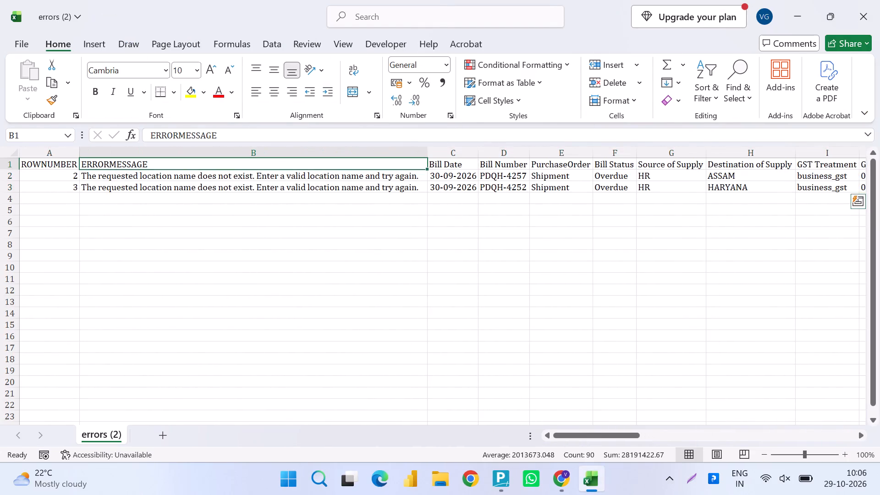
pyautogui.press('Right')
pyautogui.press('Right')
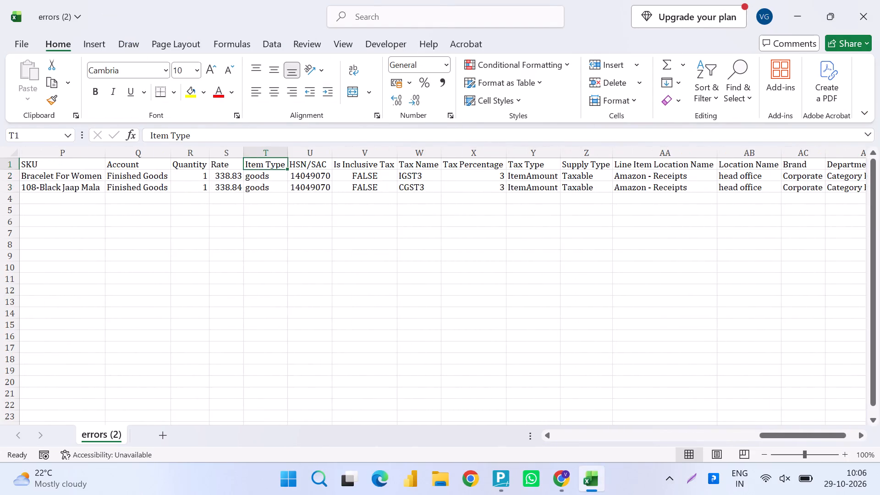
pyautogui.press('Left')
pyautogui.hotkey('ctrl', 'Left')
pyautogui.hotkey('ctrl', 'Left')
pyautogui.hotkey('ctrl', 'Left')
pyautogui.press('Right')
pyautogui.press('Right')
pyautogui.press('Right')
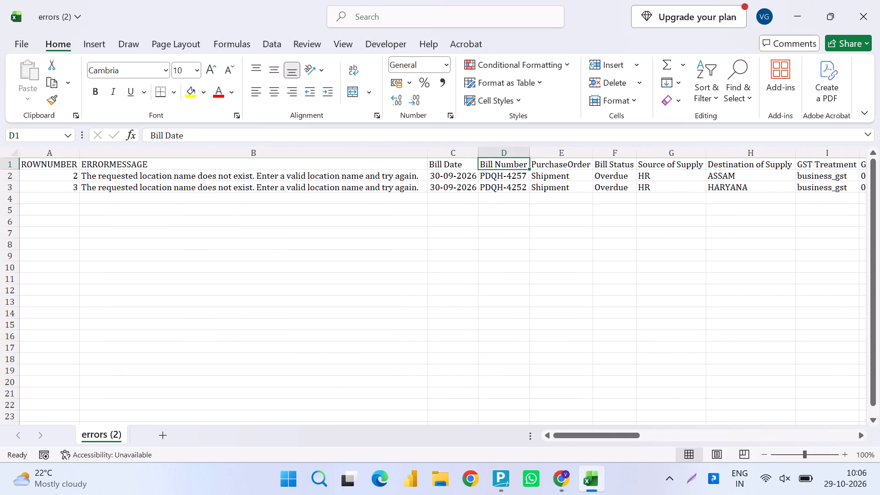
pyautogui.press('Right')
pyautogui.press('Right')
# Examine the first skipped record's values across all columns, from the error message to Location Name, Brand and Department.
pyautogui.press('Down')
pyautogui.press('Right')
pyautogui.press('Right')
pyautogui.press('Right')
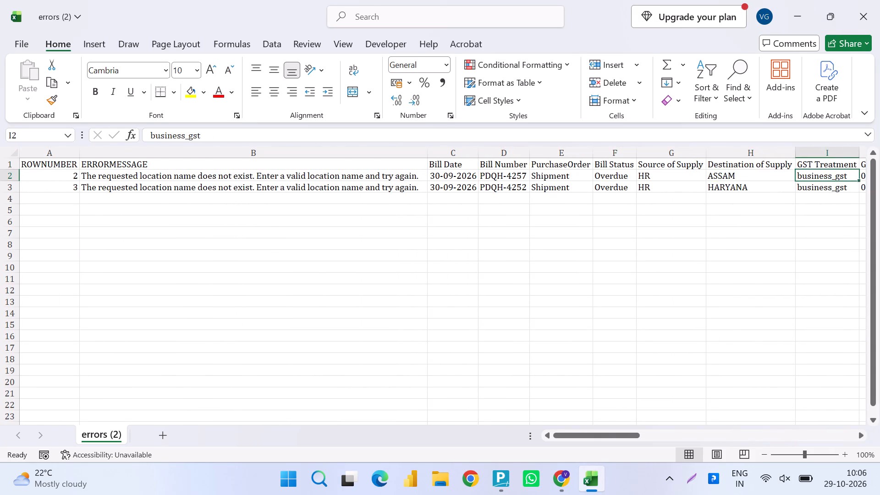
pyautogui.press('Right')
pyautogui.press('Right')
pyautogui.press('Right')
pyautogui.press('Right')
pyautogui.press('Right')
pyautogui.press('Right')
pyautogui.press('Right')
pyautogui.press('Right')
pyautogui.press('Right')
pyautogui.press('Right')
pyautogui.press('Right')
pyautogui.press('Right')
pyautogui.press('Right')
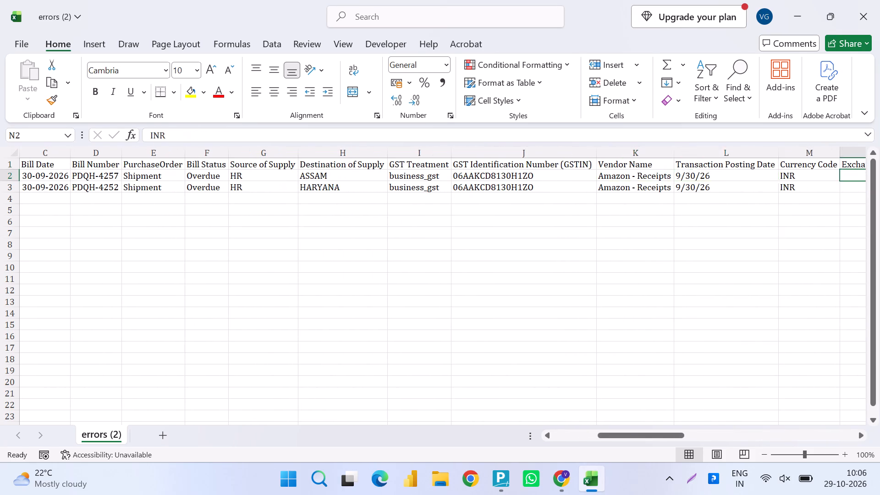
pyautogui.press('Right')
pyautogui.press('Left')
pyautogui.press('Left')
pyautogui.press('Left')
pyautogui.press('Left')
pyautogui.press('Left')
pyautogui.press('Left')
pyautogui.press('Left')
pyautogui.press('Left')
pyautogui.press('Left')
pyautogui.press('Left')
pyautogui.press('Left')
pyautogui.press('Left')
pyautogui.press('Left')
pyautogui.press('Left')
pyautogui.press('Left')
pyautogui.press('Left')
pyautogui.press('Left')
pyautogui.press('Left')
pyautogui.press('Left')
pyautogui.press('Left')
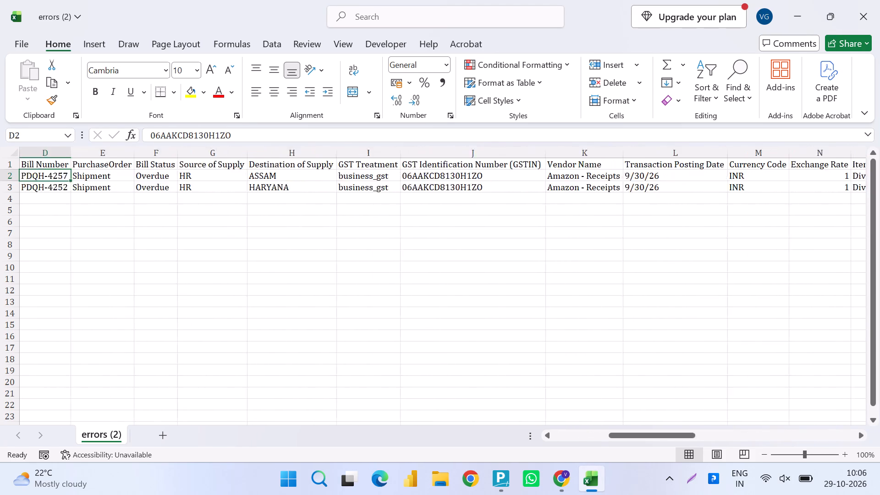
pyautogui.press('Right')
pyautogui.press('Right')
pyautogui.press('Right')
pyautogui.press('Right')
pyautogui.press('Right')
pyautogui.press('Right')
pyautogui.press('Right')
pyautogui.press('Right')
pyautogui.press('Right')
pyautogui.press('Right')
pyautogui.press('Right')
pyautogui.press('Right')
pyautogui.press('Right')
pyautogui.press('Right')
pyautogui.press('Right')
pyautogui.press('Right')
pyautogui.press('Right')
pyautogui.press('Right')
pyautogui.press('Right')
pyautogui.press('Right')
pyautogui.press('Right')
pyautogui.press('Right')
pyautogui.press('Right')
pyautogui.press('Right')
pyautogui.press('Right')
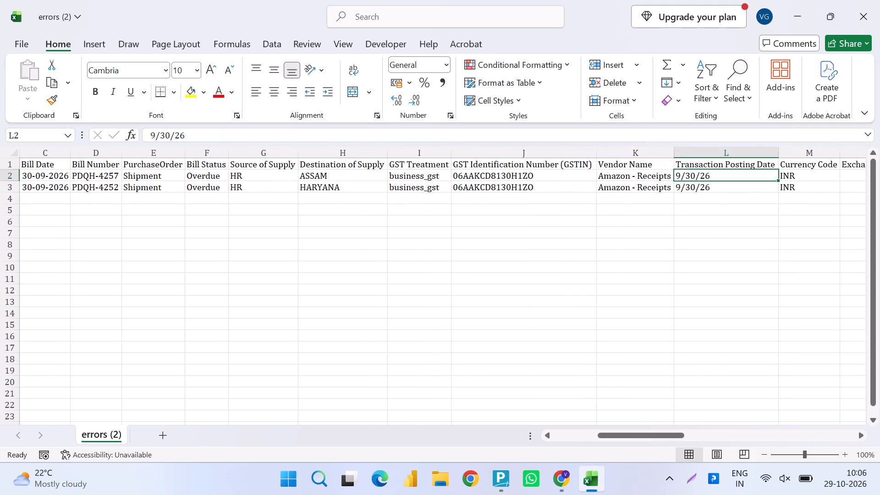
pyautogui.press('Right')
pyautogui.press('Right')
pyautogui.press('Right')
pyautogui.press('Right')
pyautogui.press('Right')
pyautogui.press('Right')
pyautogui.press('Right')
pyautogui.press('Right')
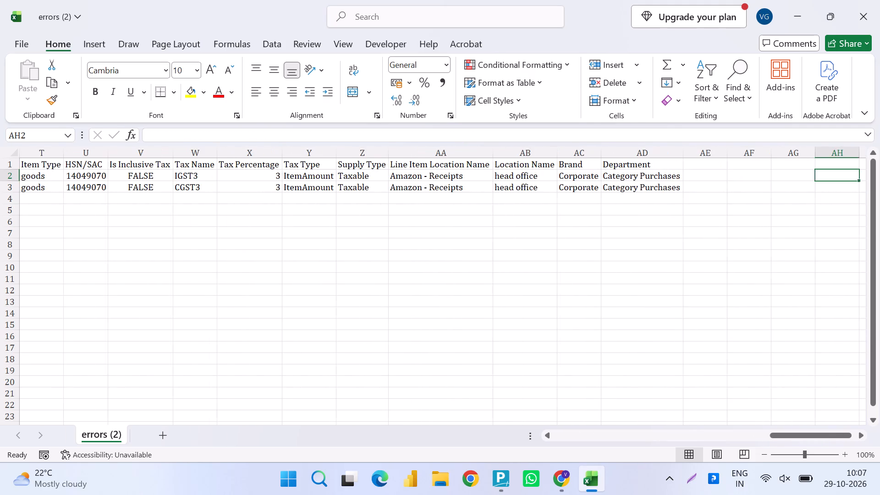
pyautogui.press('Right')
pyautogui.press('Left')
pyautogui.press('Left')
pyautogui.press('Left')
pyautogui.press('Left')
pyautogui.press('Left')
pyautogui.press('Left')
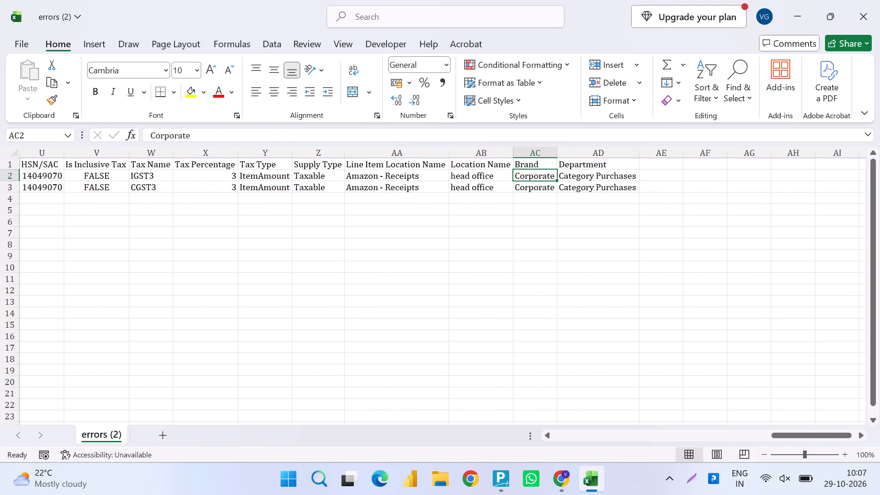
pyautogui.press('Left')
pyautogui.press('Left')
pyautogui.press('Left')
pyautogui.press('Left')
pyautogui.press('Left')
pyautogui.press('Left')
pyautogui.press('Left')
pyautogui.press('Left')
pyautogui.press('Left')
pyautogui.press('Left')
pyautogui.press('Left')
pyautogui.press('Left')
pyautogui.press('Left')
pyautogui.press('Left')
pyautogui.press('Left')
pyautogui.press('Left')
pyautogui.press('Left')
pyautogui.press('Left')
pyautogui.press('Left')
pyautogui.press('Left')
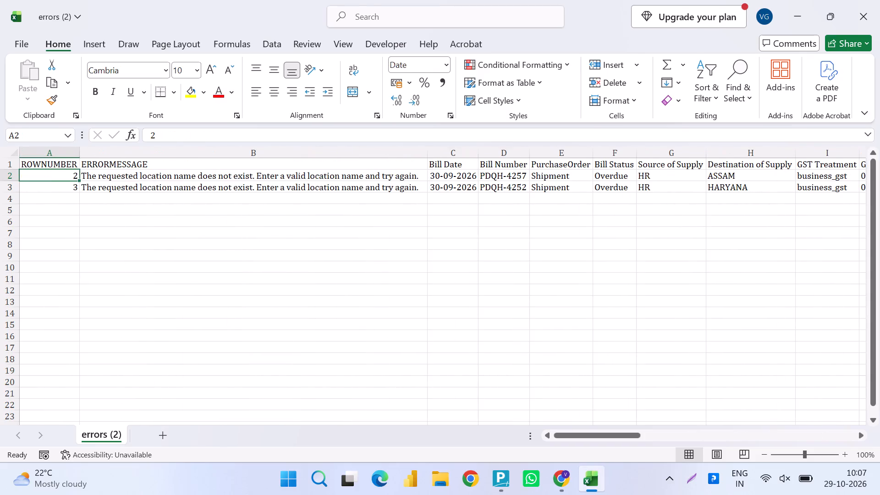
# Close the errors (2) file without saving its changes.
pyautogui.press('Right')
pyautogui.press('Right')
pyautogui.hotkey('alt', 'F4')
pyautogui.press('Right')
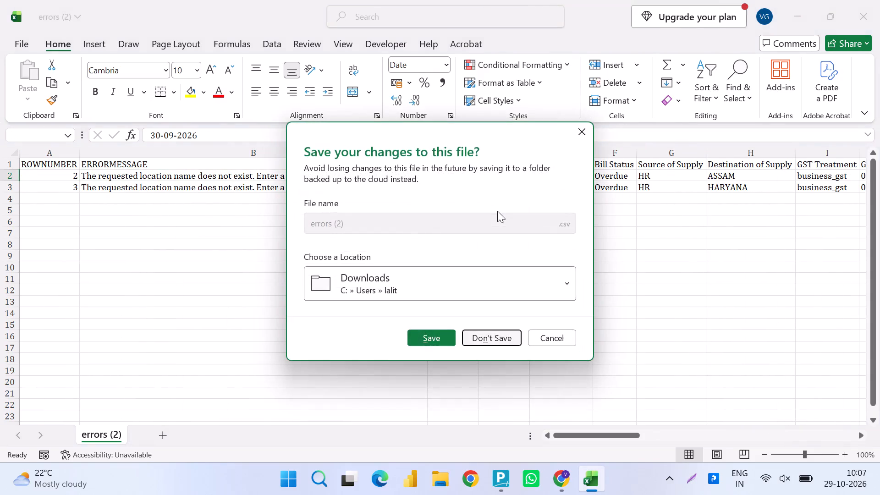
pyautogui.press('Return')
# Open the Bills Uploader workbook from the desktop and go to the start of its last data row.
pyautogui.press('super+d')
pyautogui.press('Down')
pyautogui.press('Right')
pyautogui.press('Left')
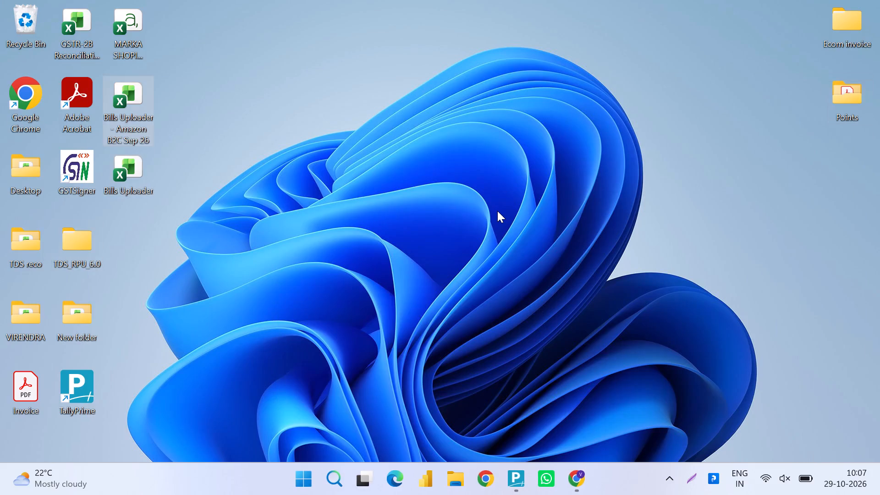
pyautogui.press('Down')
pyautogui.press('Return')
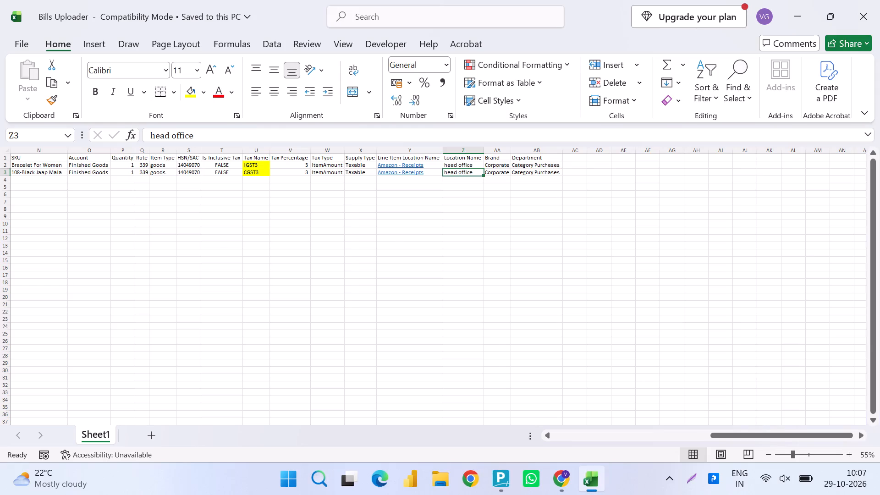
pyautogui.hotkey('ctrl', 'Left')
# Switch to Zoho Books, take the invoice import back from Preview to Configure, and try to proceed again.
pyautogui.hotkey('alt', 'Tab')
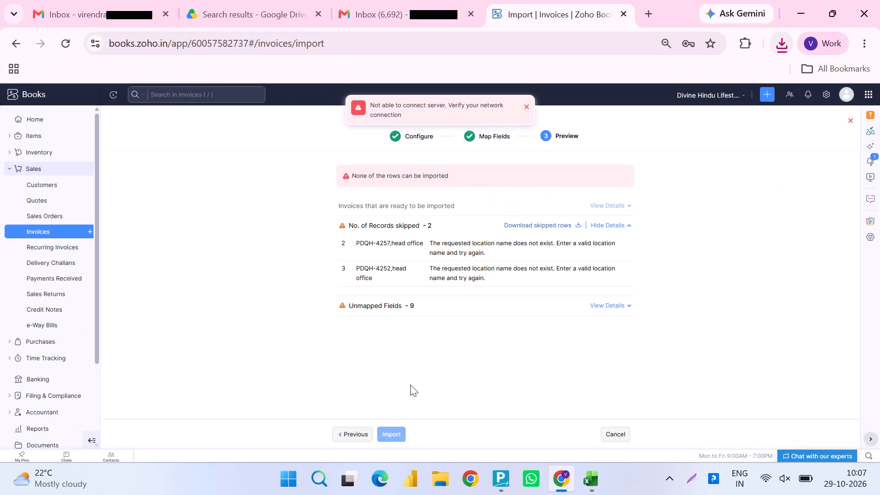
pyautogui.click(354, 424)
pyautogui.click(354, 430)
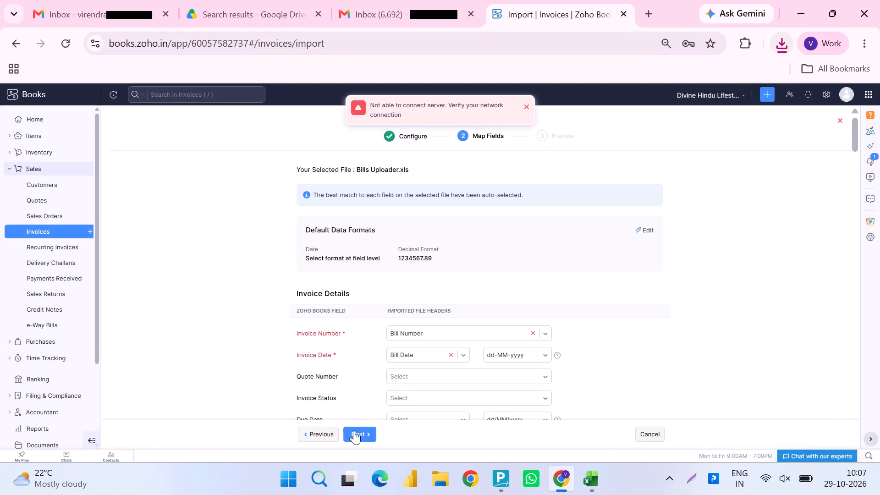
pyautogui.click(354, 430)
pyautogui.click(334, 433)
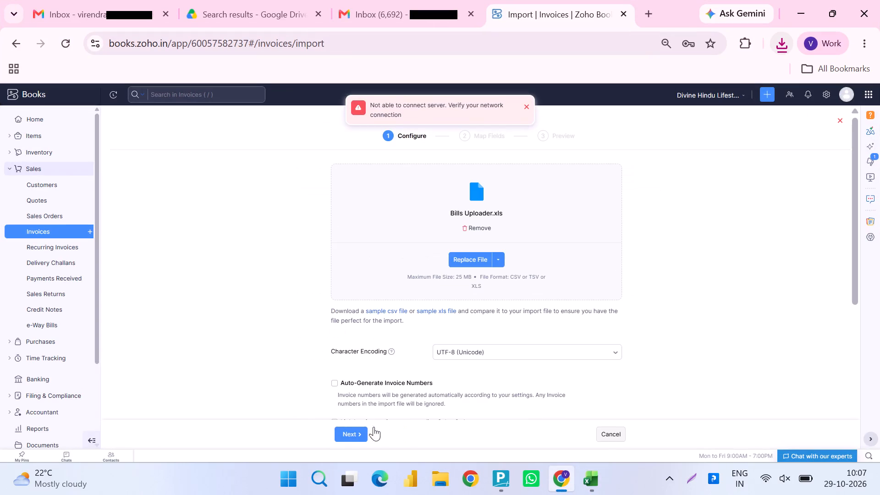
pyautogui.click(349, 434)
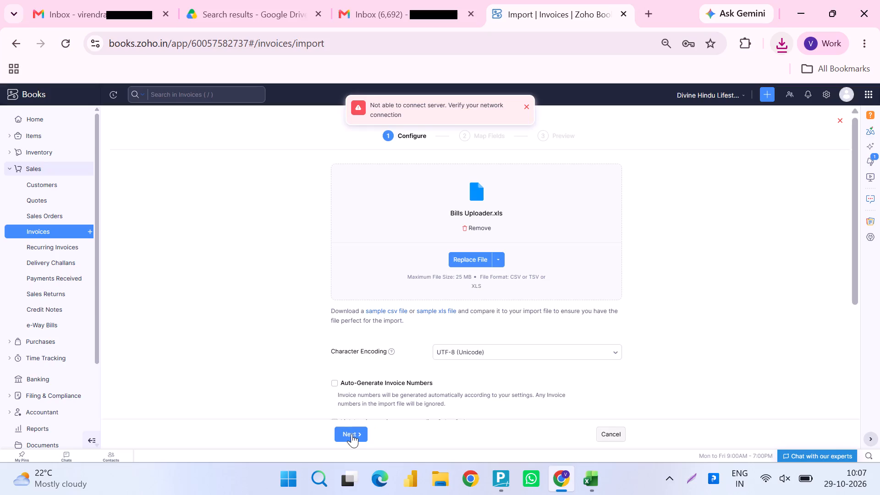
pyautogui.click(352, 434)
pyautogui.hscroll(1, 461, 155)
pyautogui.click(528, 106)
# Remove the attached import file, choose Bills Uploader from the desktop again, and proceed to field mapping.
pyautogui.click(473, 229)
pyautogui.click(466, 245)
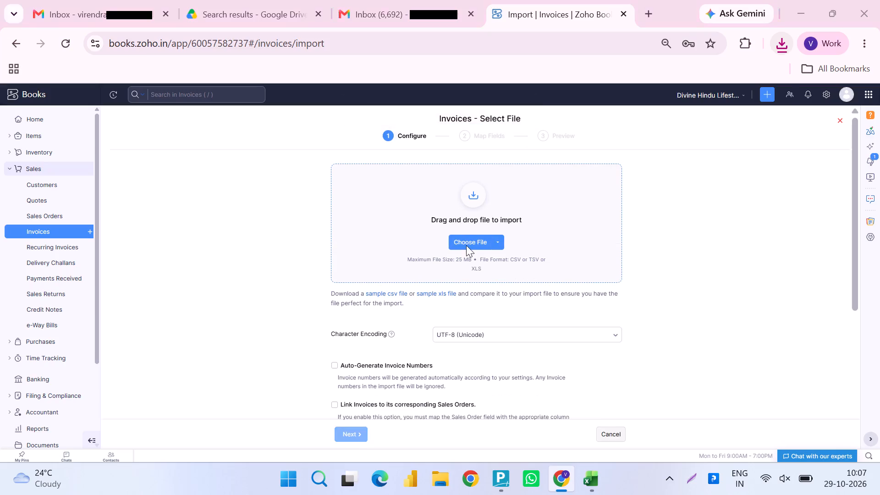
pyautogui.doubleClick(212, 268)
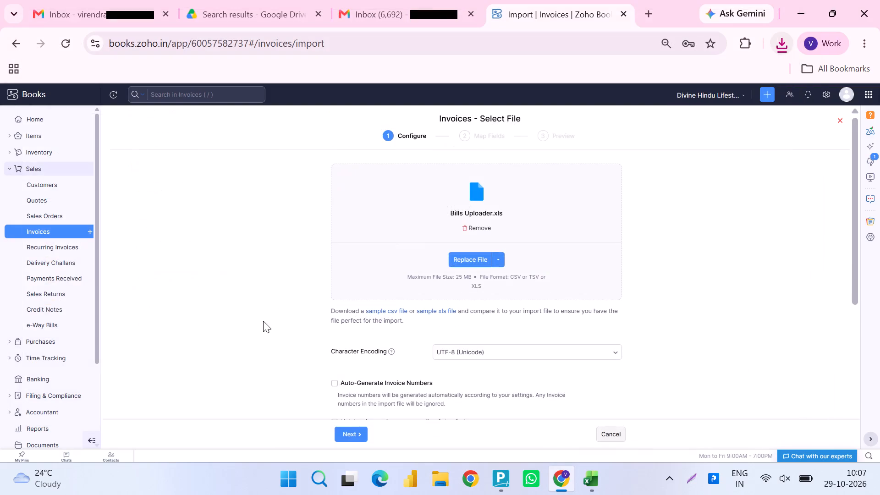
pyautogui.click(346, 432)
# Check the invoice date format expected in the field mapping, and return to the Configure stage.
pyautogui.scroll(-1, 439, 359)
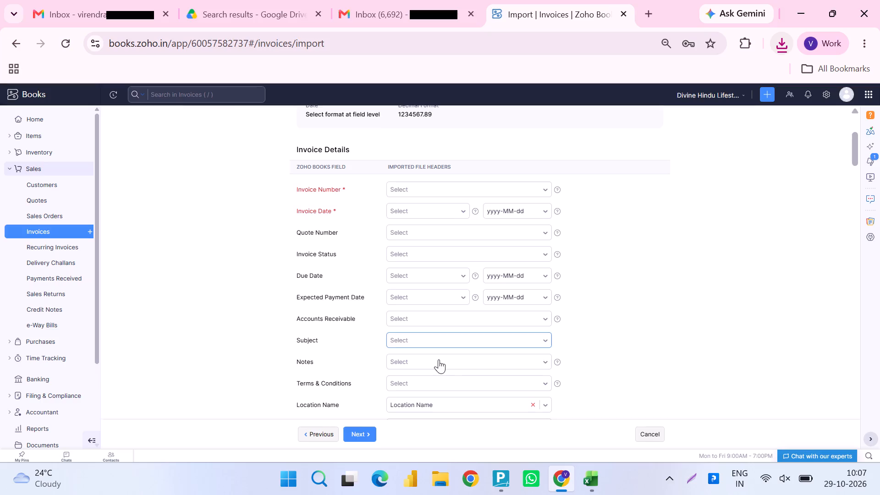
pyautogui.scroll(-1, 439, 359)
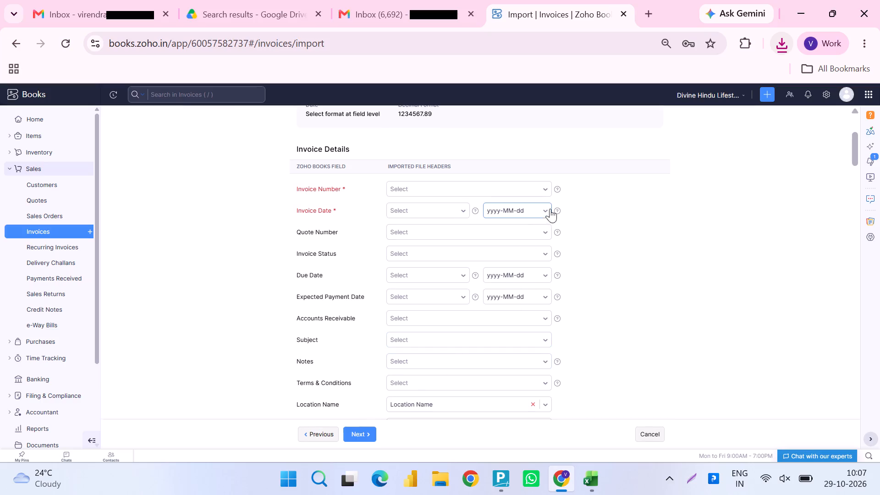
pyautogui.click(555, 210)
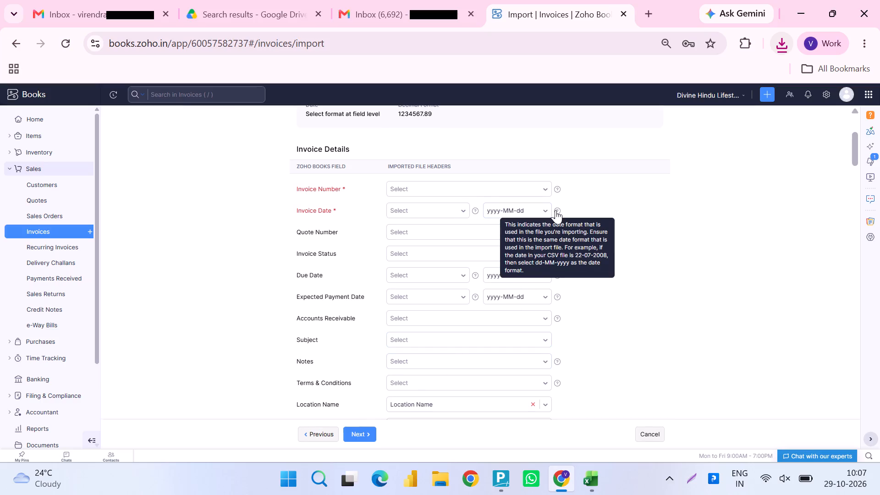
pyautogui.click(310, 435)
# In the Bills Uploader workbook, format both Bill Date cells with the 2012-03-14 date type.
pyautogui.hotkey('alt', 'Tab')
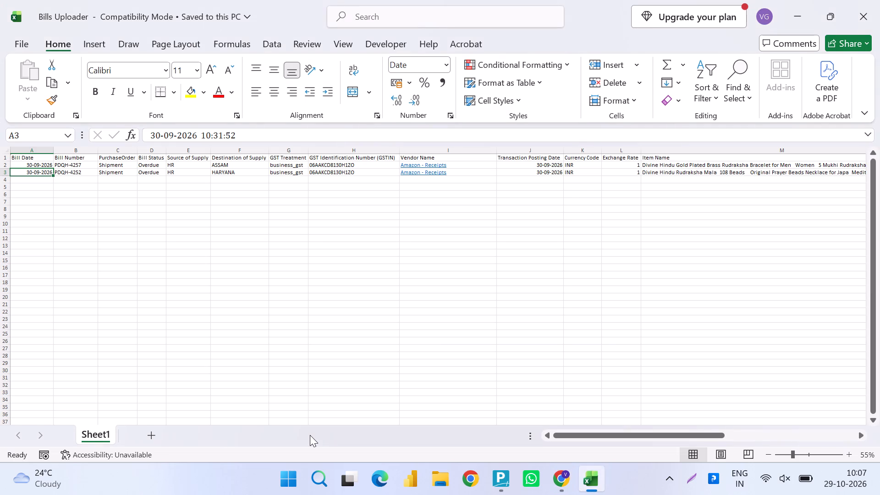
pyautogui.hotkey('shift', 'Up')
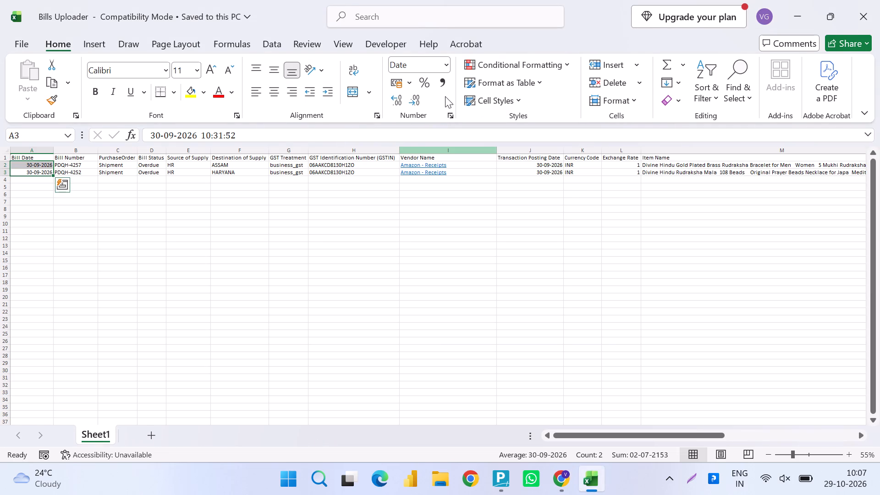
pyautogui.click(452, 115)
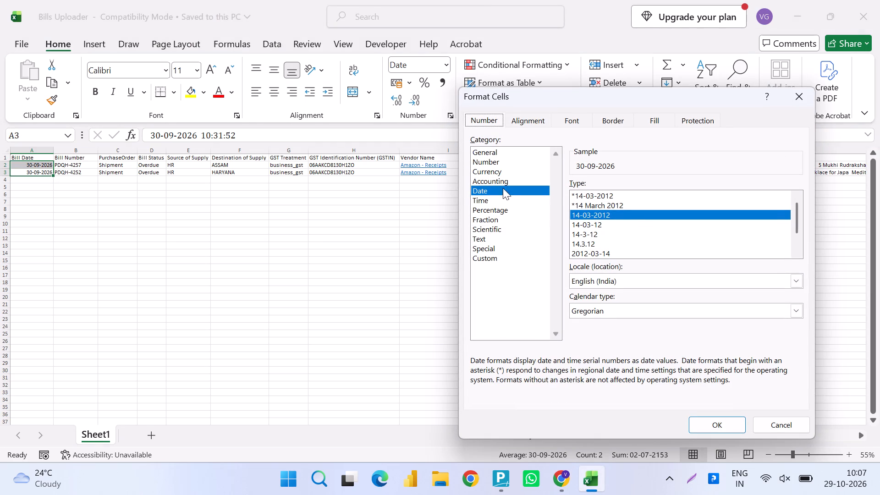
pyautogui.scroll(-2, 632, 237)
pyautogui.scroll(2, 632, 237)
pyautogui.moveTo(801, 224); pyautogui.dragTo(803, 236)
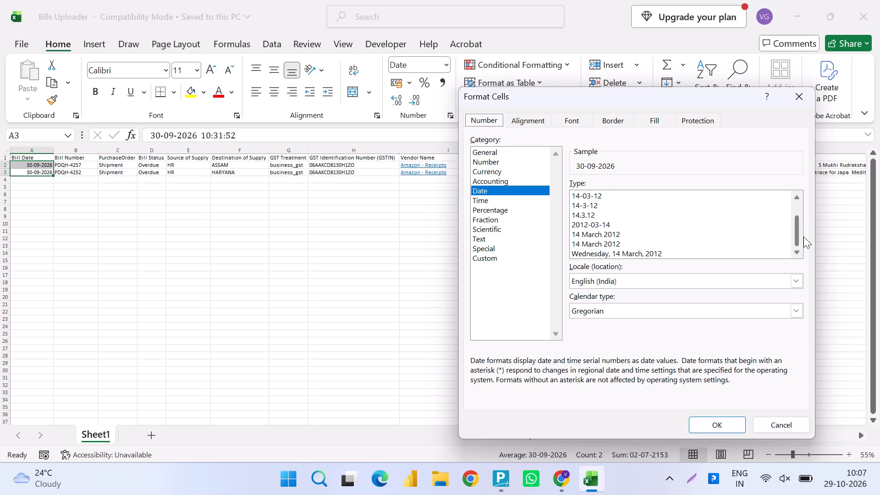
pyautogui.moveTo(803, 236); pyautogui.dragTo(804, 243)
pyautogui.click(584, 222)
pyautogui.press('Return')
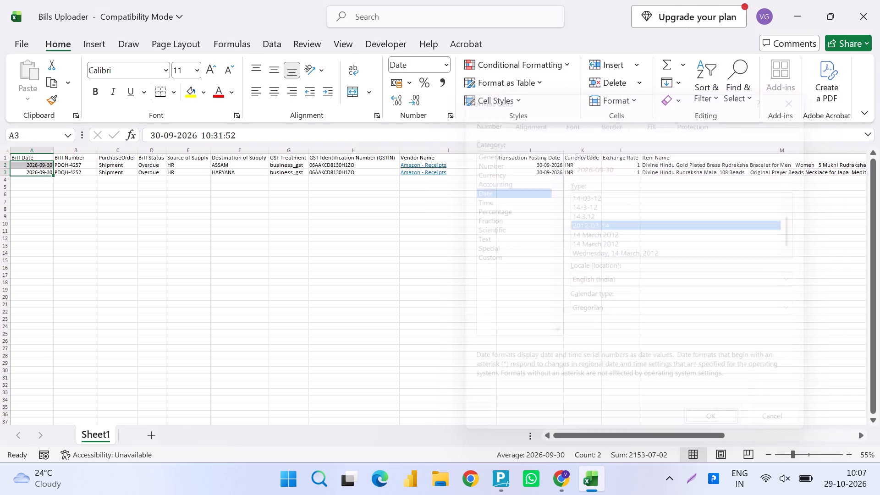
# Copy the two Bill Date cells into the Transaction Posting Date column and save the workbook.
pyautogui.hotkey('ctrl', 'c')
pyautogui.press('Right')
pyautogui.press('Right')
pyautogui.press('Right')
pyautogui.press('Right')
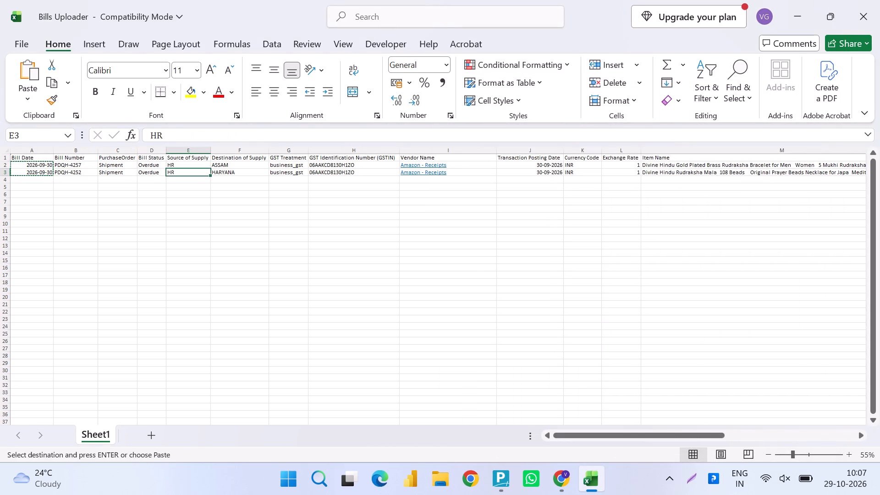
pyautogui.press('Right')
pyautogui.press('Right')
pyautogui.press('Right')
pyautogui.press('Right')
pyautogui.press('Right')
pyautogui.press('Up')
pyautogui.press('Return')
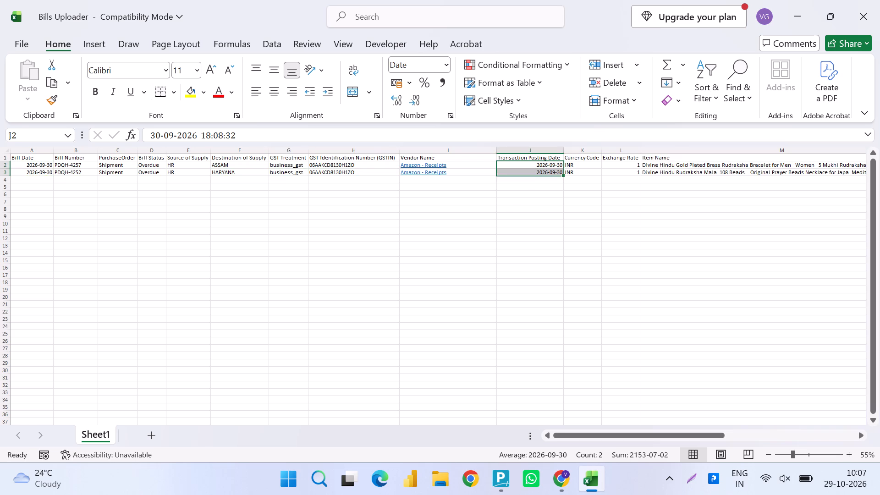
pyautogui.hotkey('ctrl', 's')
pyautogui.press('Return')
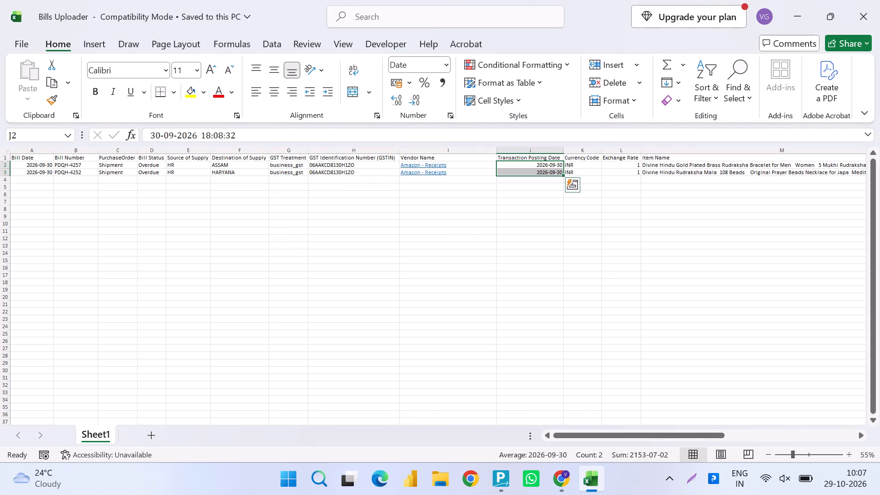
# Set Destination of Supply to HR for PDQH-4252 and AS for PDQH-4257, and save and close the workbook.
pyautogui.press('Right')
pyautogui.press('Right')
pyautogui.press('Right')
pyautogui.press('Left')
pyautogui.press('Left')
pyautogui.press('Left')
pyautogui.press('Left')
pyautogui.press('Left')
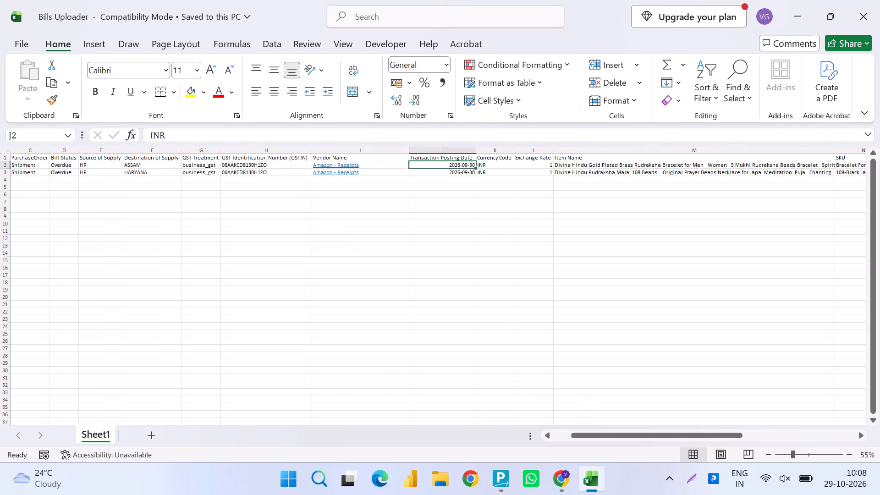
pyautogui.press('Left')
pyautogui.press('Left')
pyautogui.press('Down')
pyautogui.hotkey('ctrl', 'r')
pyautogui.press('Up')
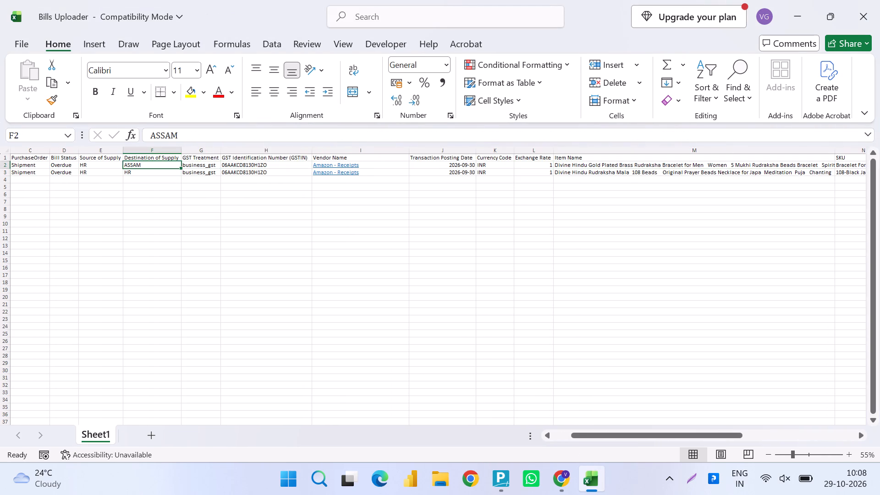
pyautogui.write('AS')
pyautogui.press('Return')
pyautogui.hotkey('ctrl', 's')
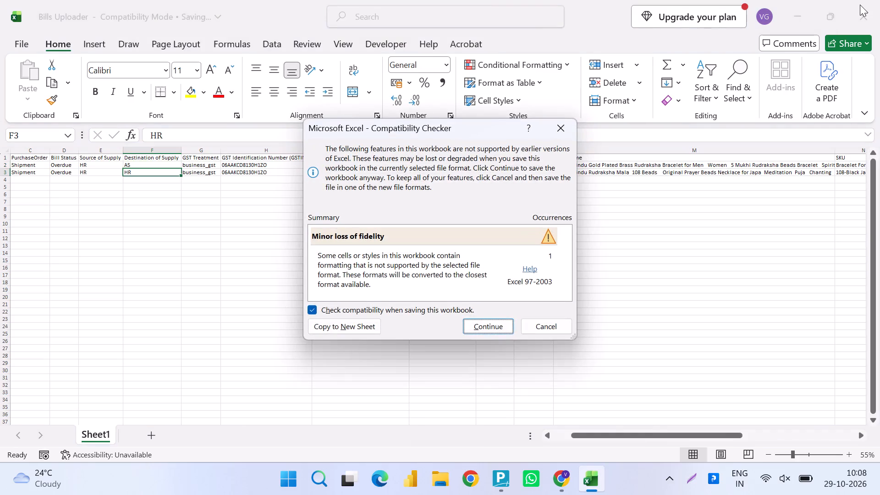
pyautogui.press('Return')
pyautogui.click(879, 0)
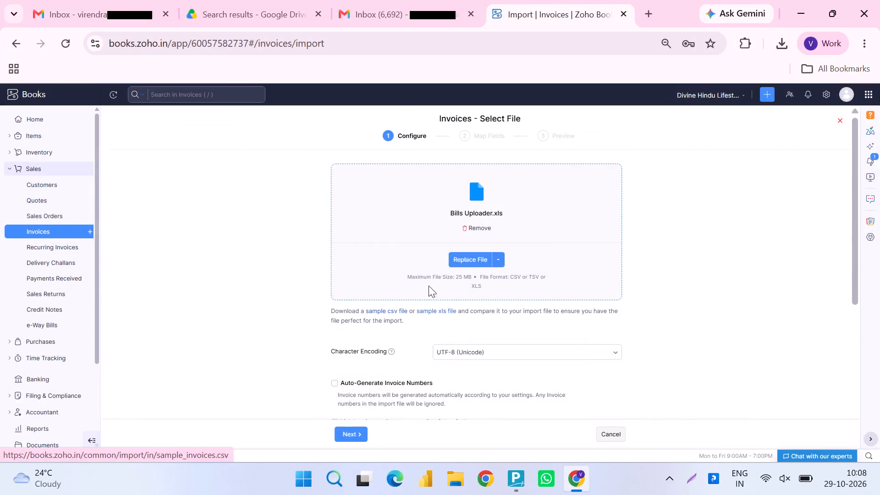
# Replace the import file in Zoho Books with the updated Bills Uploader workbook and proceed with the import.
pyautogui.click(491, 261)
pyautogui.doubleClick(252, 272)
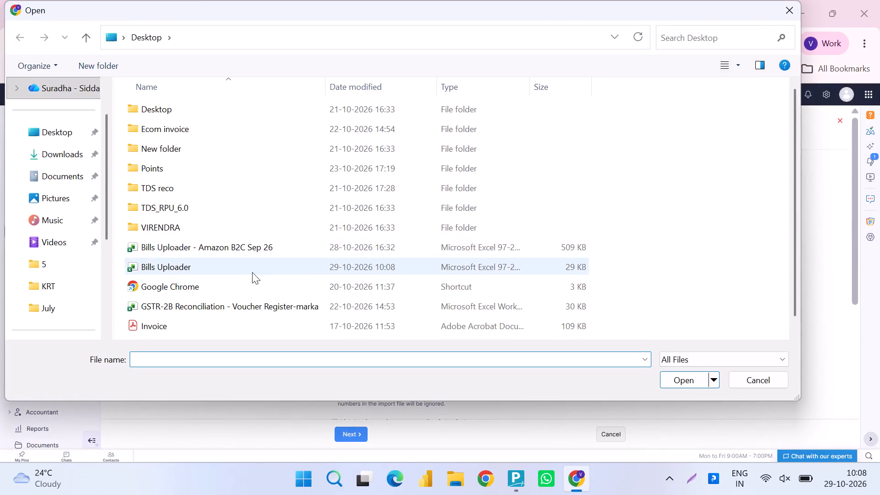
pyautogui.click(347, 432)
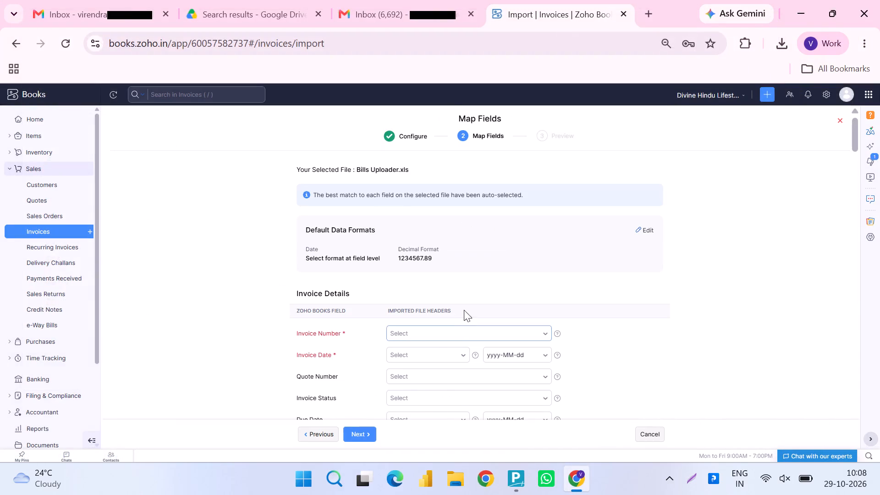
# Map the Invoice Number field to Bill Number and the Invoice Date field to Bill Date.
pyautogui.click(440, 333)
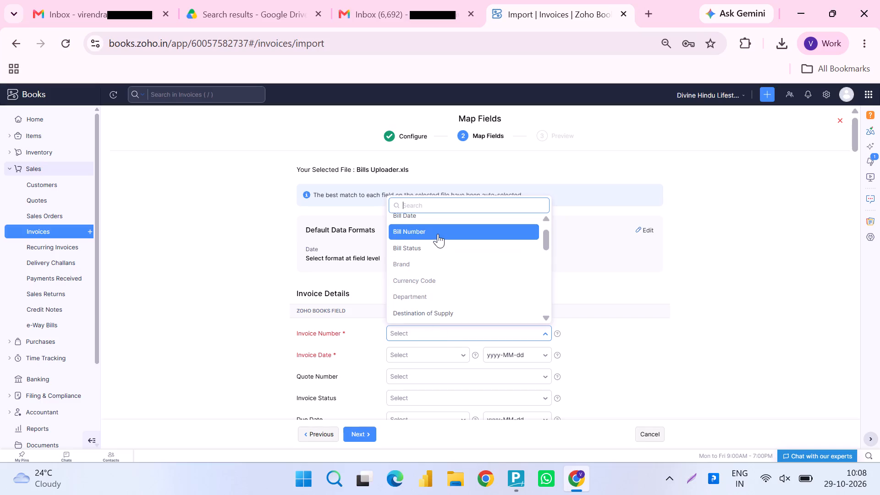
pyautogui.click(438, 234)
pyautogui.click(418, 356)
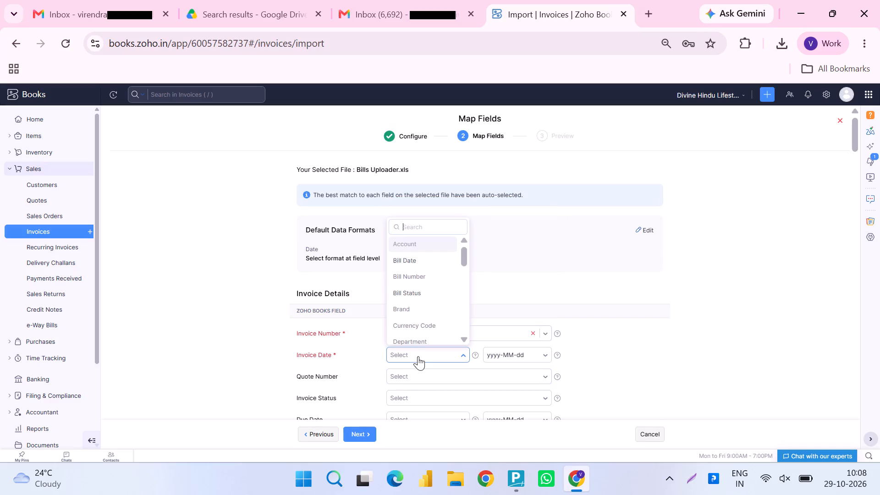
pyautogui.click(421, 252)
# Map the required name field under Contact Details to Vendor Name and proceed to the import preview.
pyautogui.scroll(-7, 438, 338)
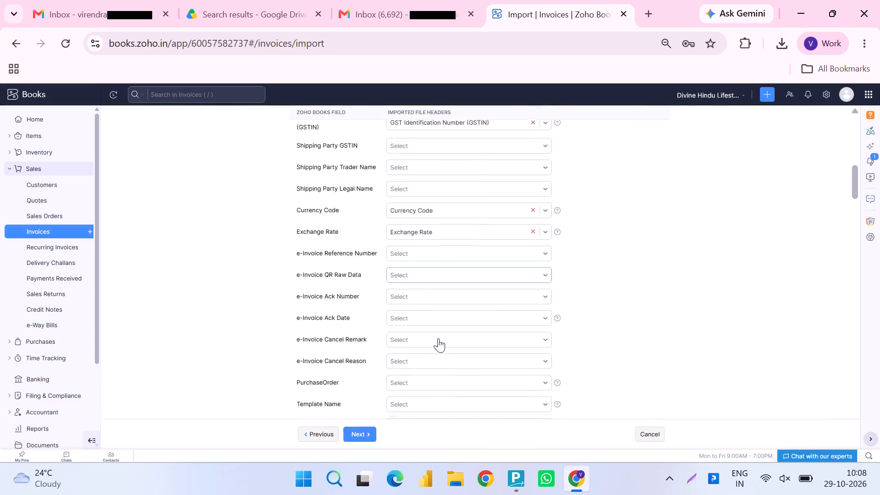
pyautogui.scroll(-8, 438, 338)
pyautogui.scroll(1, 438, 338)
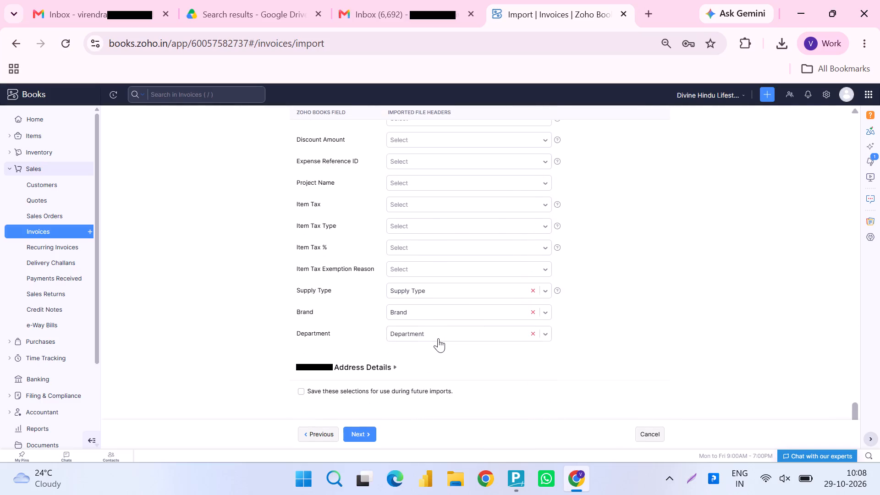
pyautogui.scroll(1, 438, 338)
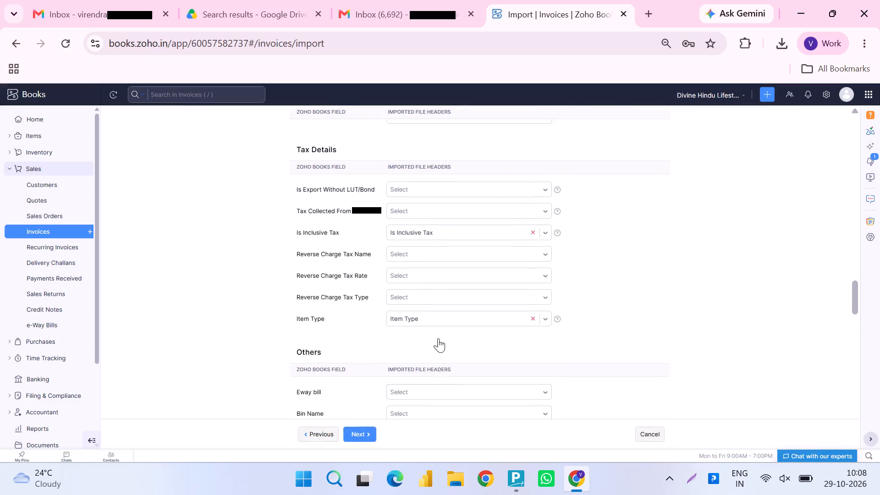
pyautogui.scroll(5, 438, 338)
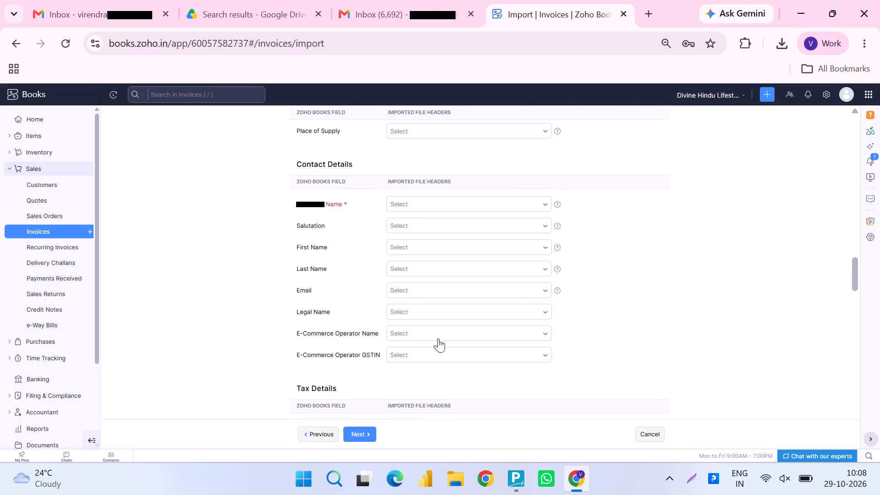
pyautogui.scroll(1, 438, 338)
pyautogui.click(462, 210)
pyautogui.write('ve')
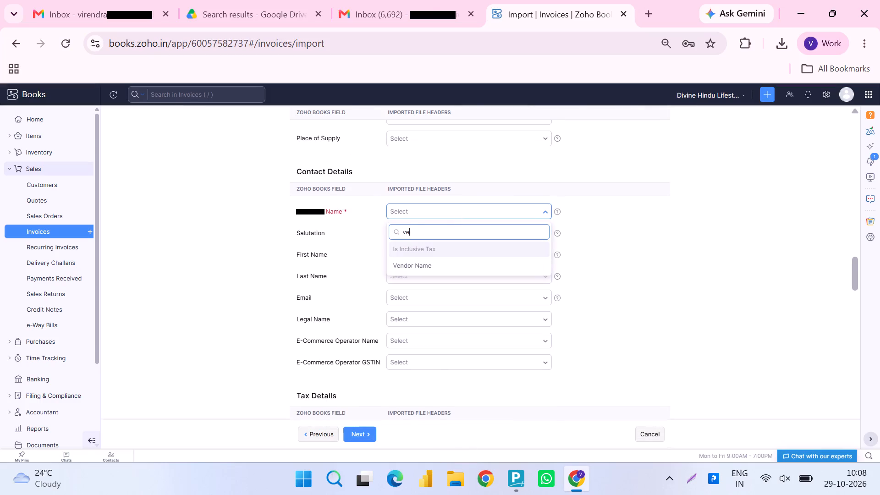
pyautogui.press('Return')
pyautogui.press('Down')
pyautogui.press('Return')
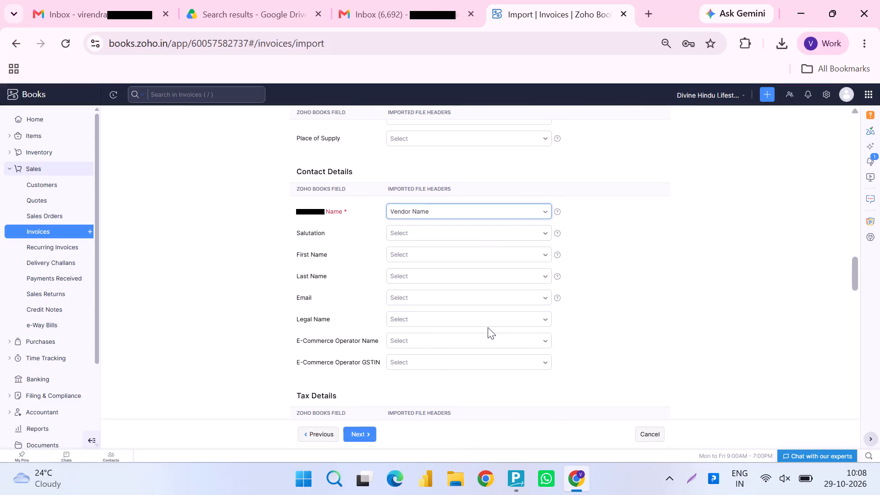
pyautogui.click(363, 436)
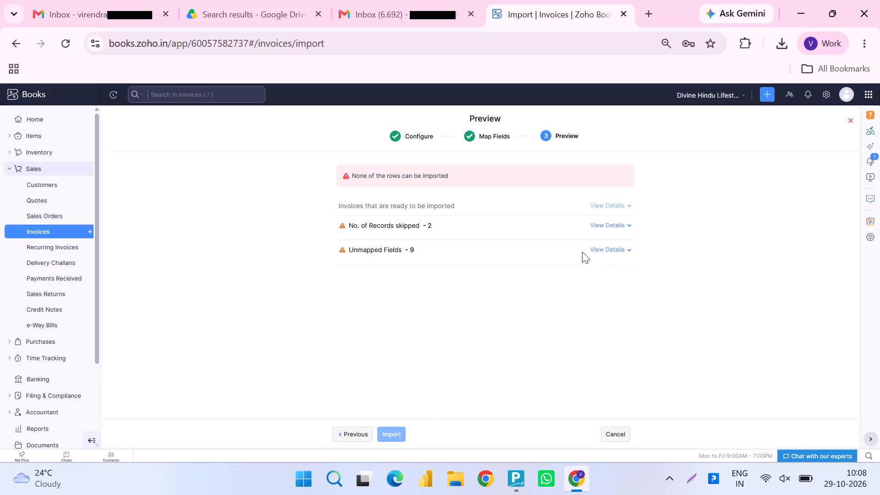
# Examine the details of the skipped records and the unmapped fields in the import preview.
pyautogui.click(607, 233)
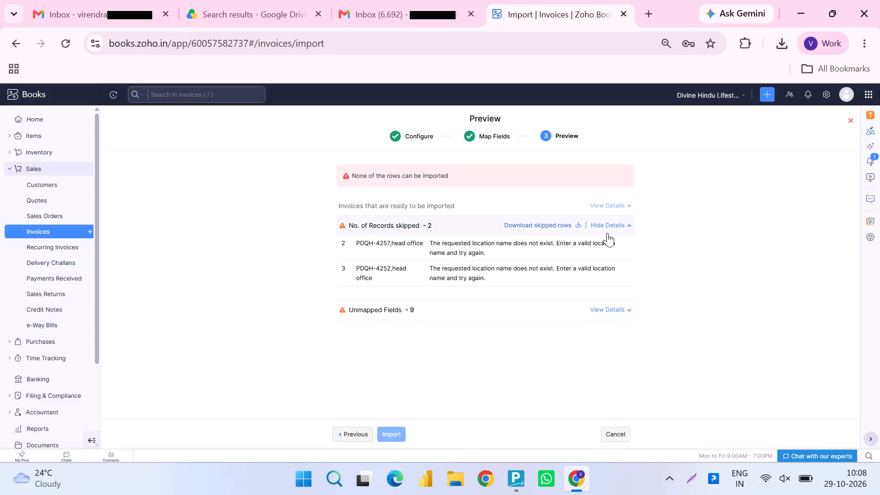
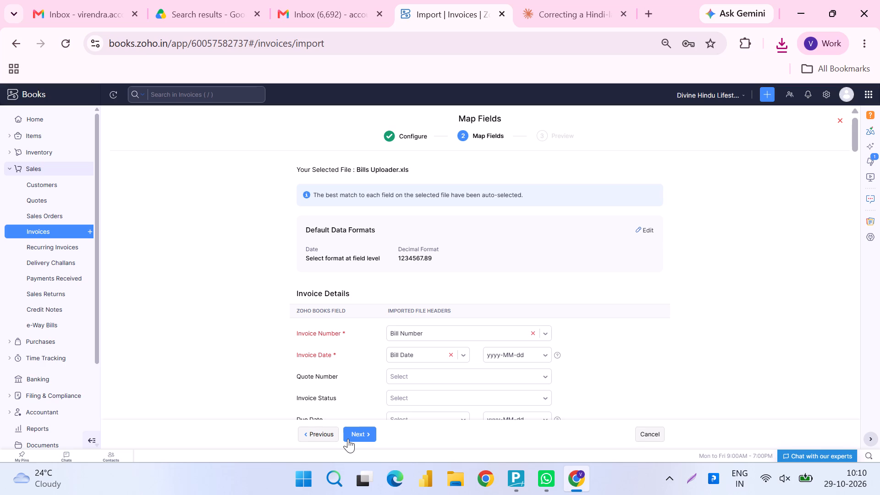
pyautogui.click(319, 436)
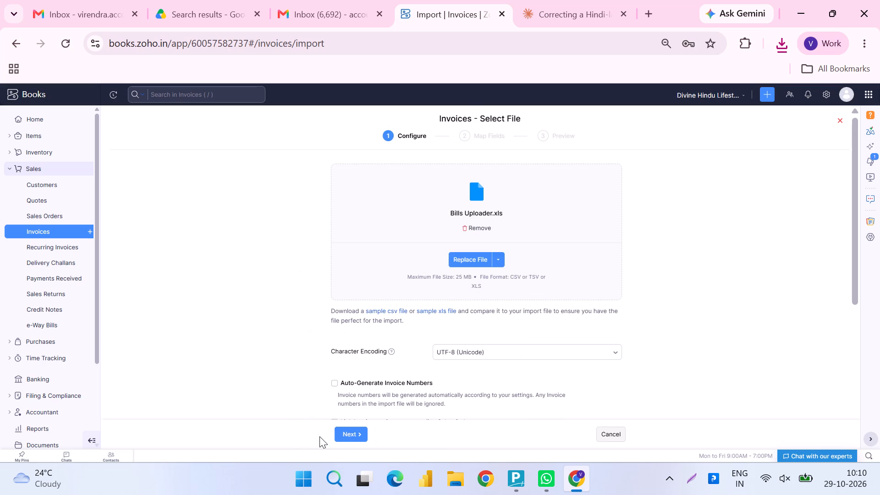
pyautogui.click(478, 258)
pyautogui.click(52, 157)
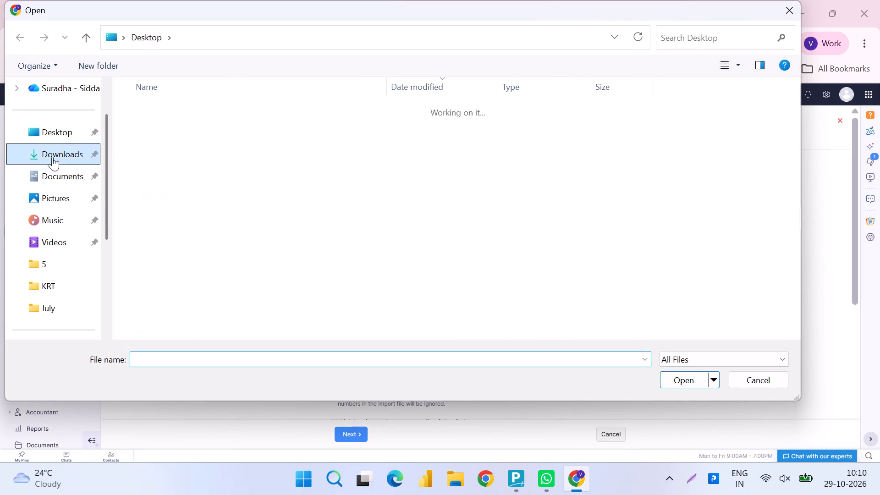
pyautogui.doubleClick(183, 127)
pyautogui.scroll(-2, 310, 304)
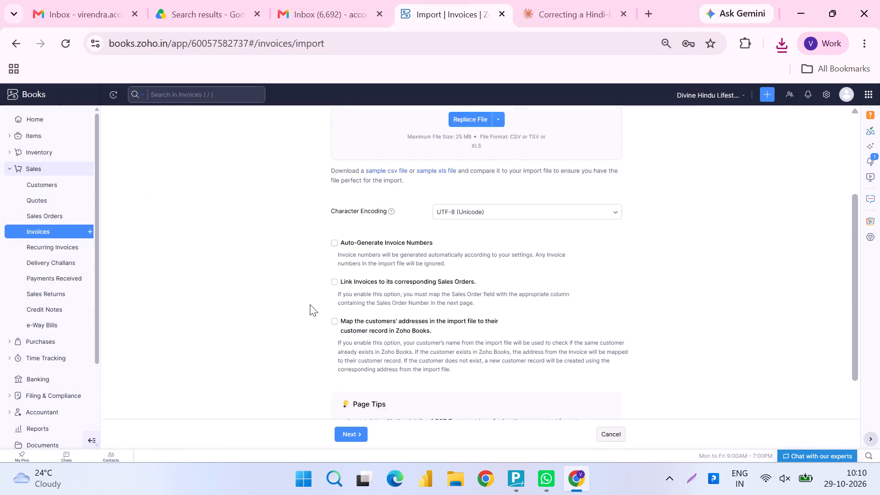
pyautogui.scroll(-2, 310, 304)
pyautogui.click(342, 430)
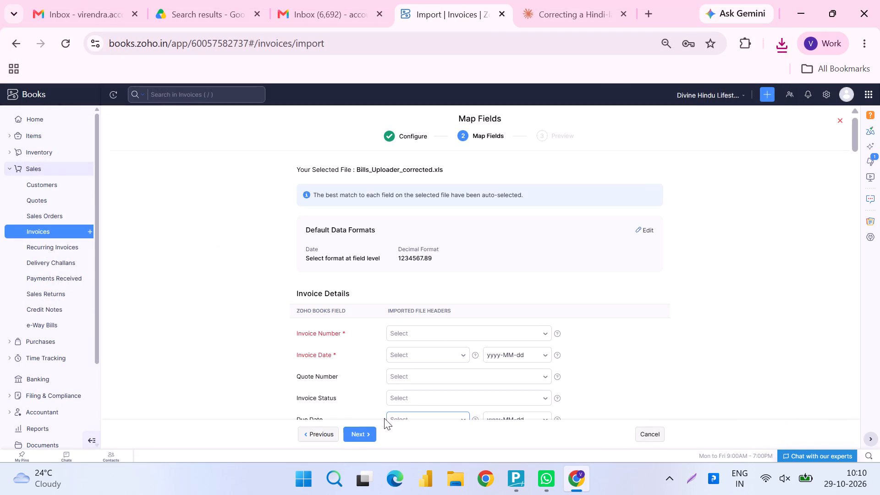
# Map the Invoice Number field to Bill Number and the Invoice Date field to Bill Date.
pyautogui.click(443, 334)
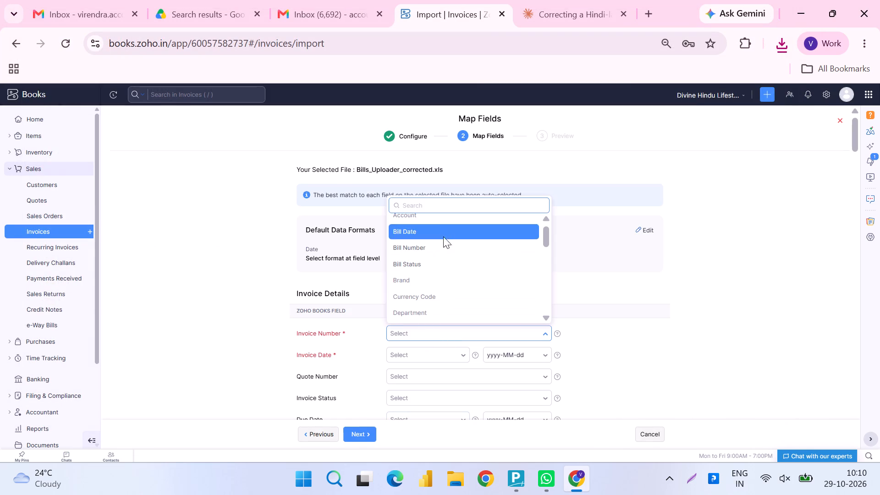
pyautogui.click(441, 244)
pyautogui.click(424, 348)
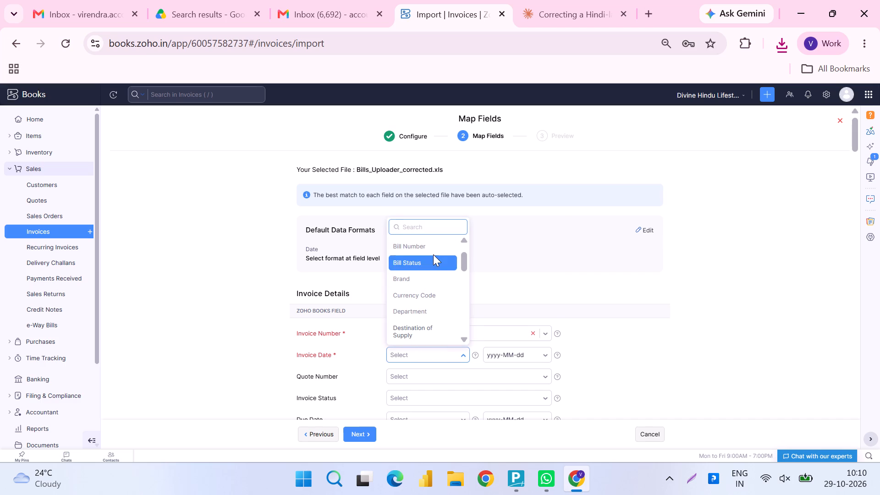
pyautogui.scroll(3, 430, 267)
pyautogui.click(429, 267)
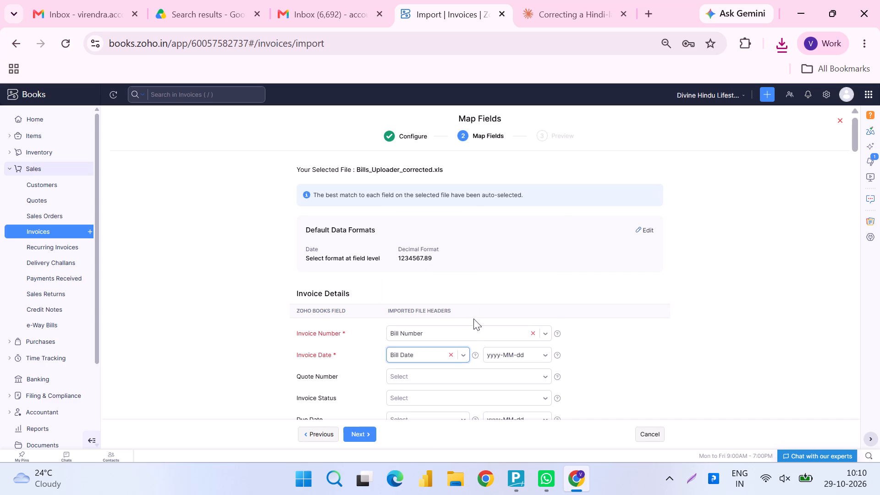
pyautogui.click(641, 352)
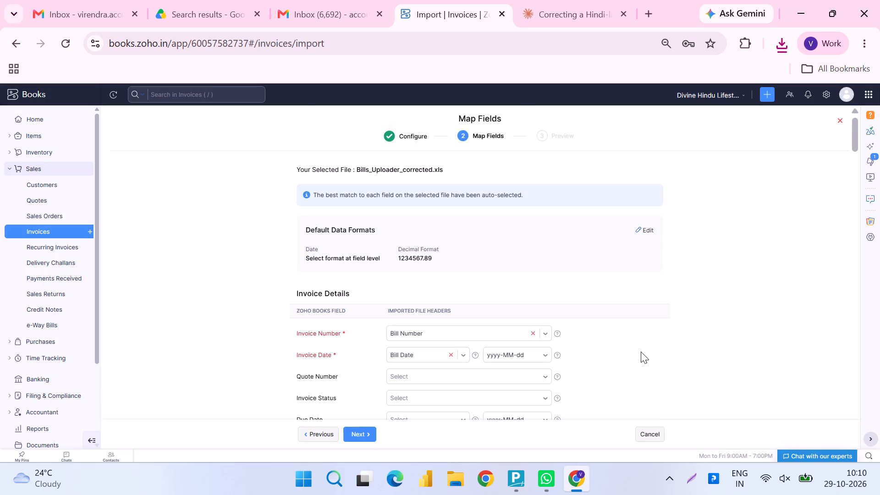
# Map the required name field under Contact Details to Vendor Name.
pyautogui.scroll(-13, 641, 352)
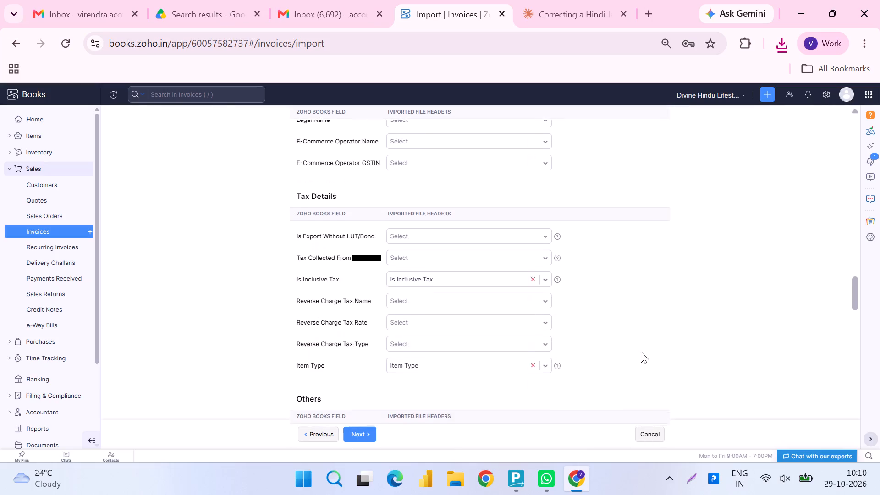
pyautogui.scroll(-1, 641, 352)
pyautogui.scroll(4, 641, 352)
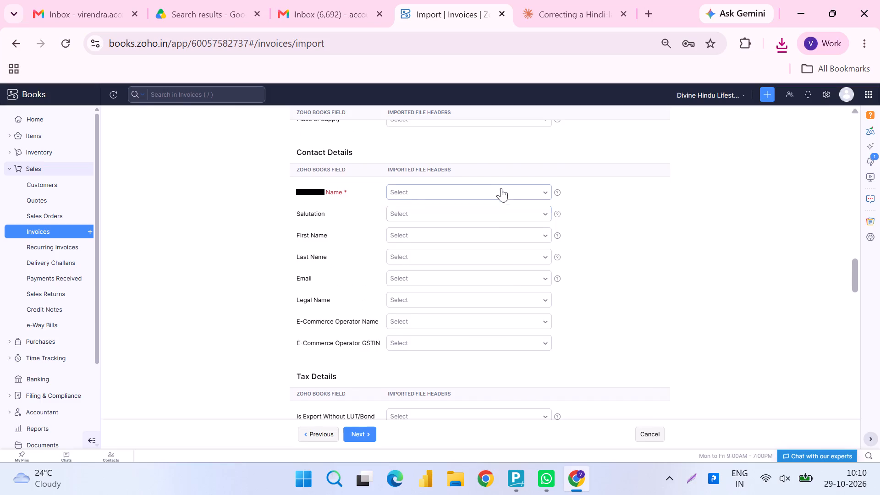
pyautogui.click(501, 186)
pyautogui.press('v')
pyautogui.press('Down')
pyautogui.press('Return')
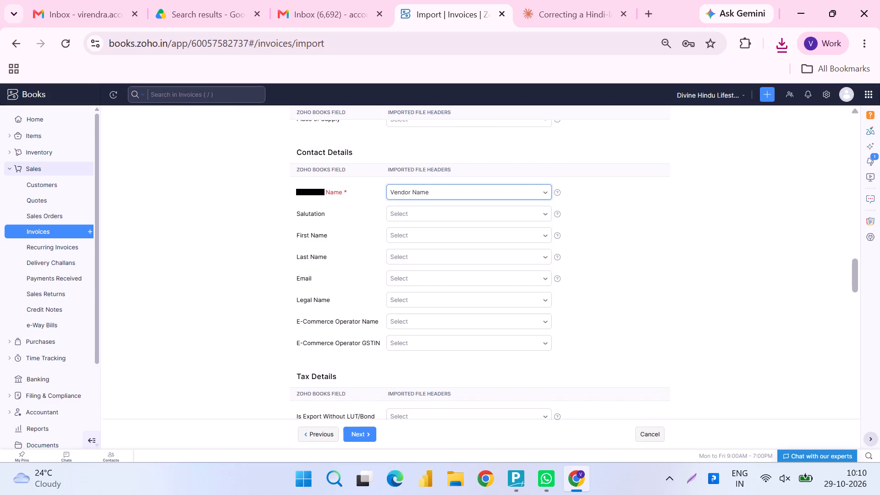
# Proceed to the import preview and expand the details of the skipped records.
pyautogui.click(368, 435)
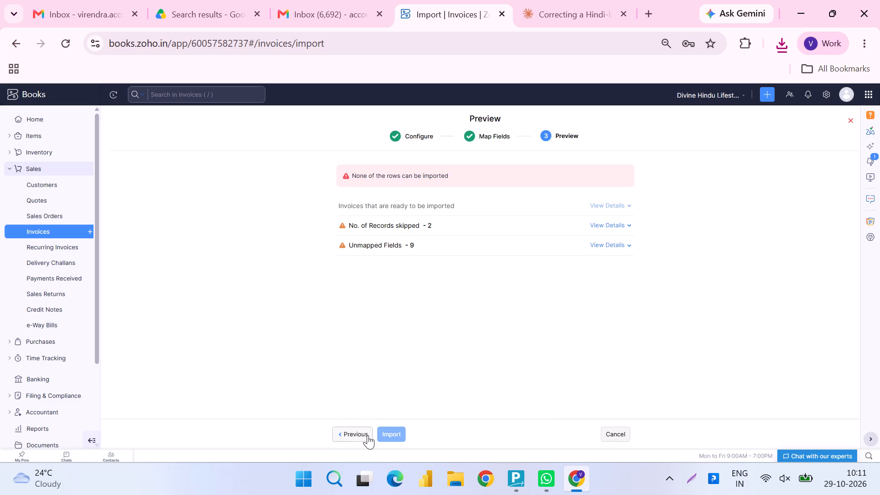
pyautogui.click(607, 221)
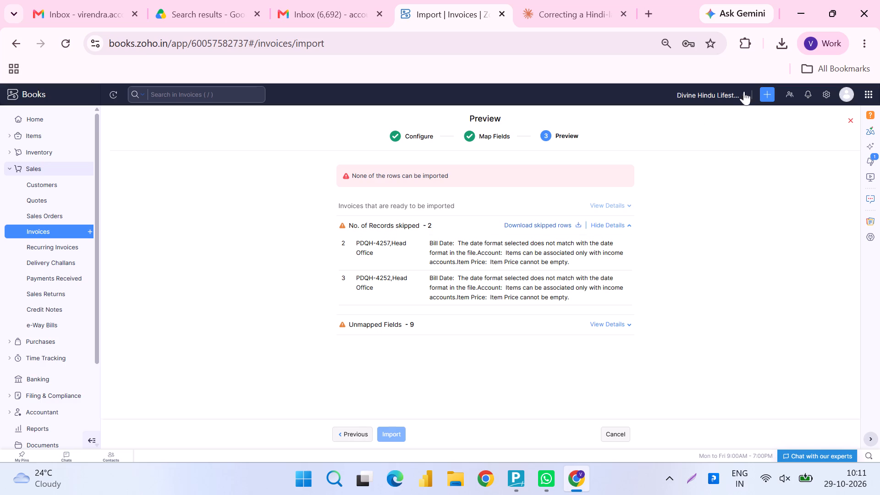
# Open the downloaded Bills_Uploader_corrected workbook in Excel and enable editing.
pyautogui.click(778, 38)
pyautogui.click(682, 106)
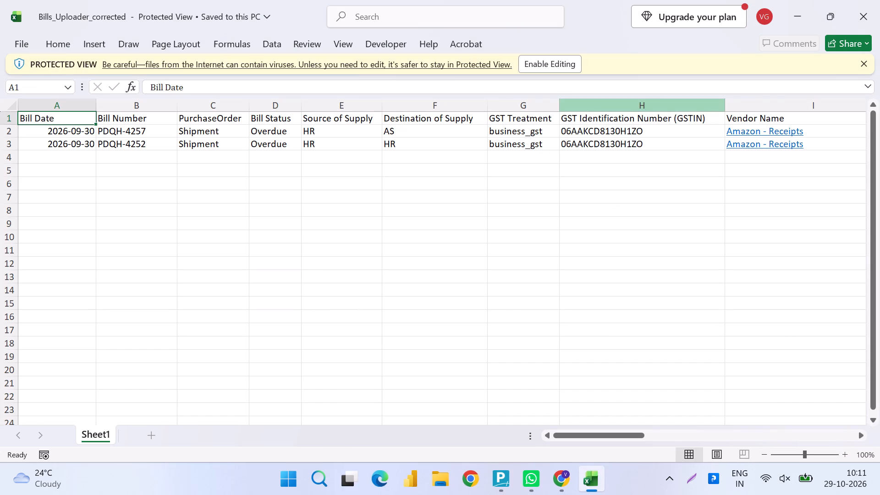
pyautogui.press('F2')
pyautogui.press('Left')
pyautogui.press('Return')
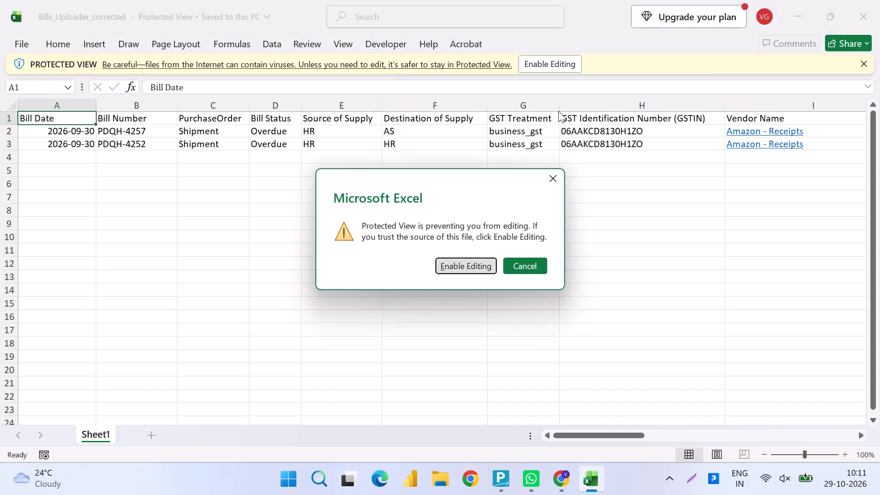
# Check the invoice data in row 2 across all columns of the corrected workbook, then close it.
pyautogui.press('Down')
pyautogui.press('Right')
pyautogui.press('Right')
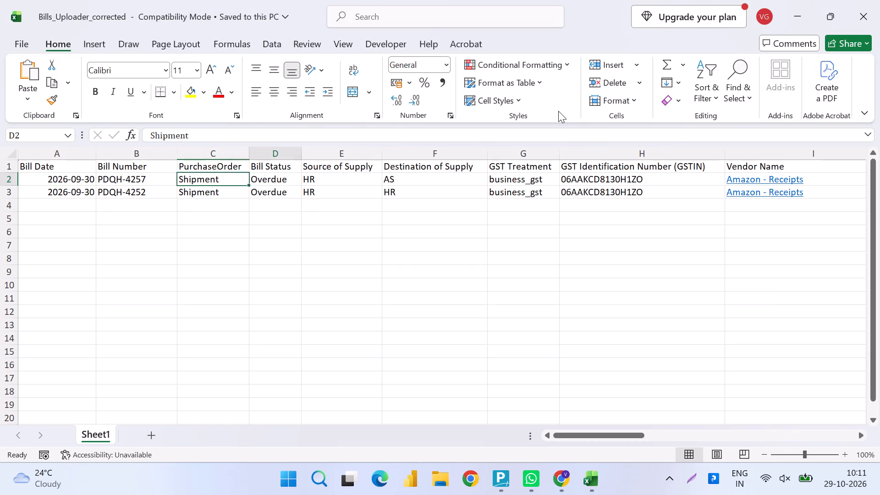
pyautogui.press('Right')
pyautogui.press('Right')
pyautogui.press('Right')
pyautogui.press('Right')
pyautogui.press('Right')
pyautogui.press('Right')
pyautogui.press('Right')
pyautogui.press('Right')
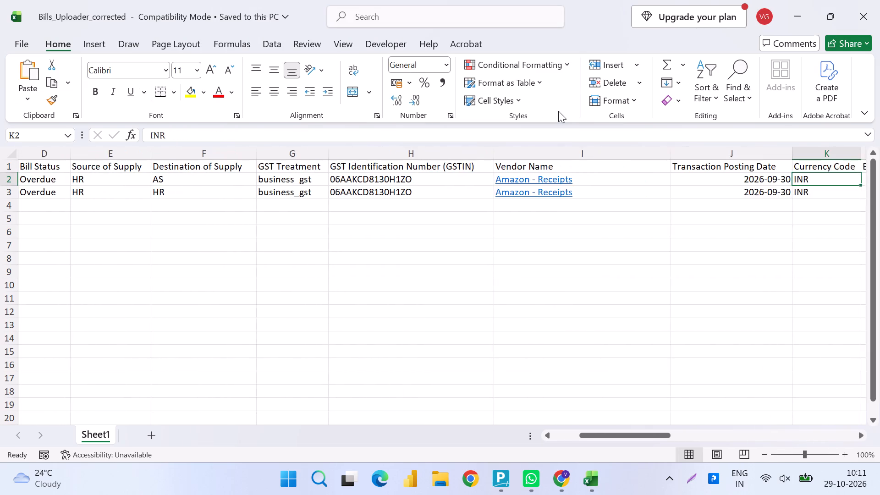
pyautogui.press('Right')
pyautogui.press('Right')
pyautogui.press('Right')
pyautogui.press('Right')
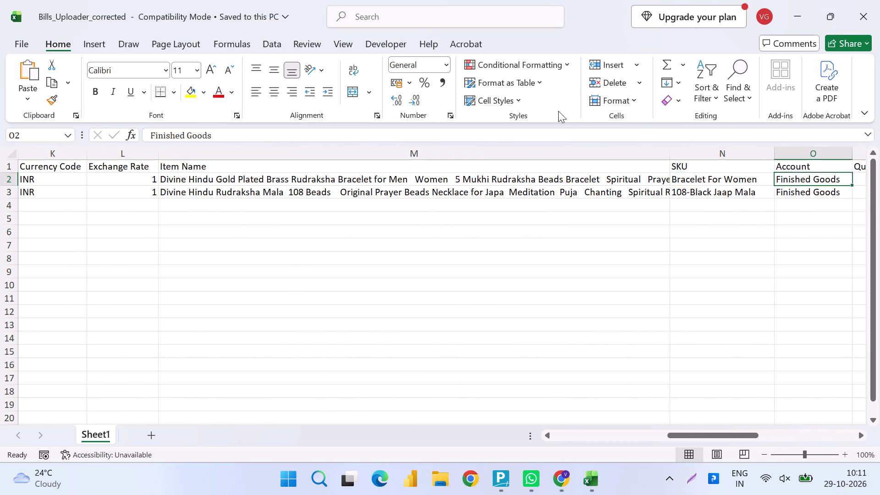
pyautogui.press('Right')
pyautogui.press('Right')
pyautogui.press('Right')
pyautogui.press('Right')
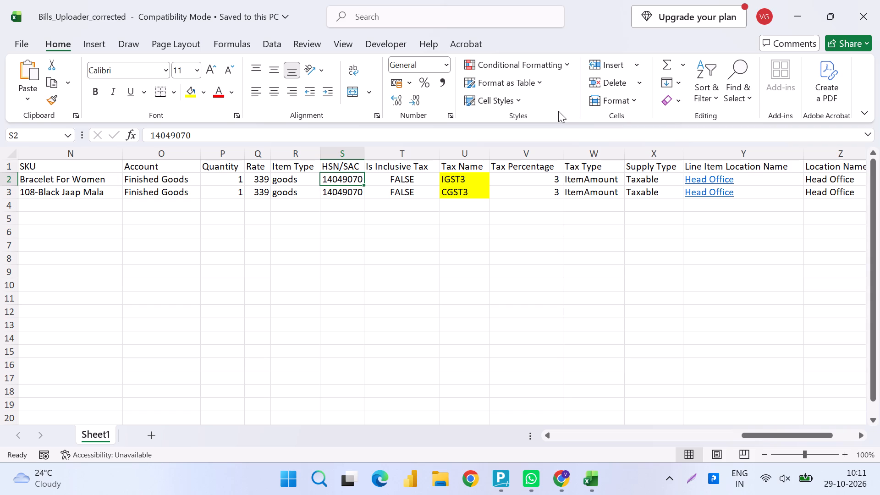
pyautogui.press('Right')
pyautogui.press('Right')
pyautogui.press('Right')
pyautogui.press('Right')
pyautogui.press('Right')
pyautogui.press('Right')
pyautogui.press('Right')
pyautogui.press('Right')
pyautogui.press('Right')
pyautogui.press('Right')
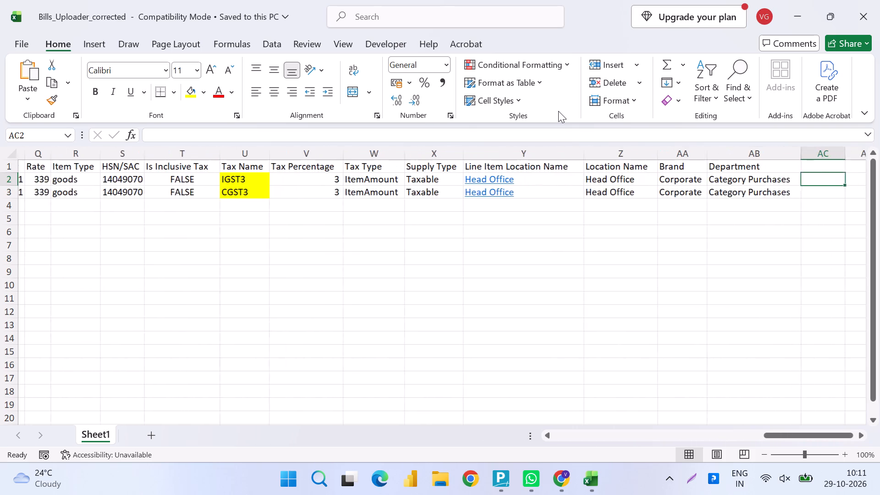
pyautogui.press('Right')
pyautogui.press('Left')
pyautogui.press('Left')
pyautogui.press('Left')
pyautogui.press('Left')
pyautogui.press('Left')
pyautogui.press('Left')
pyautogui.press('Left')
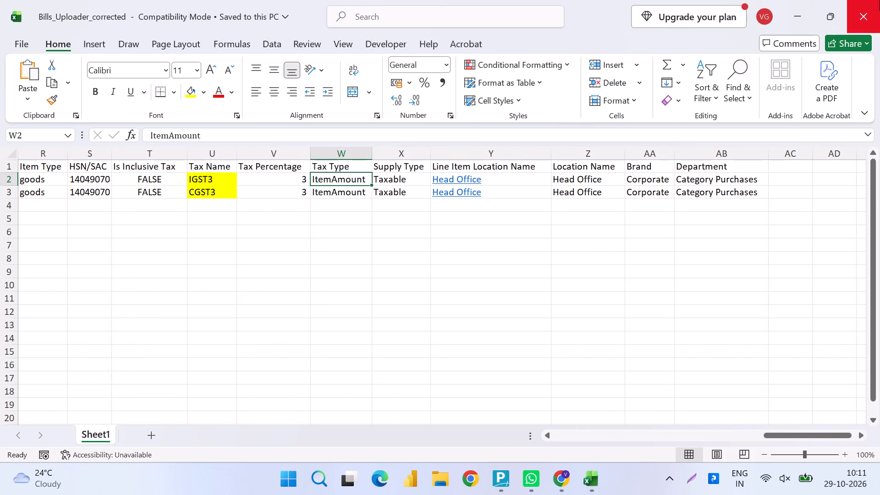
pyautogui.click(879, 0)
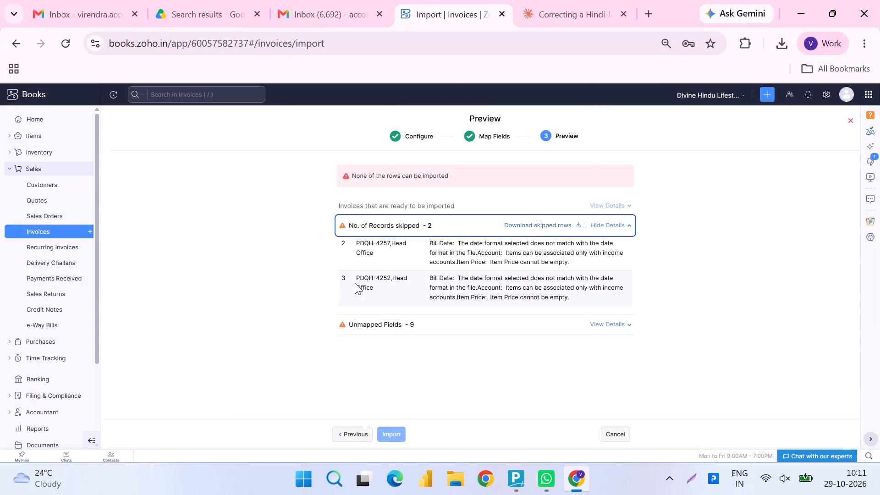
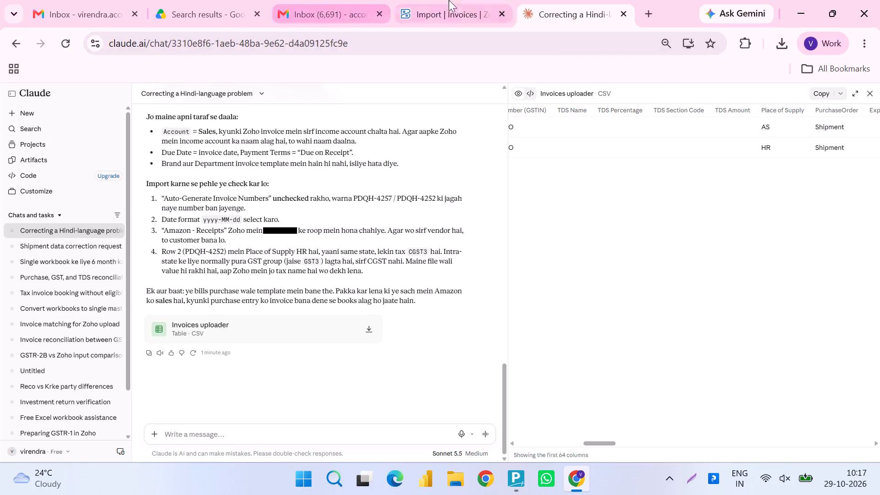
pyautogui.click(483, 0)
pyautogui.hscroll(8, 500, 254)
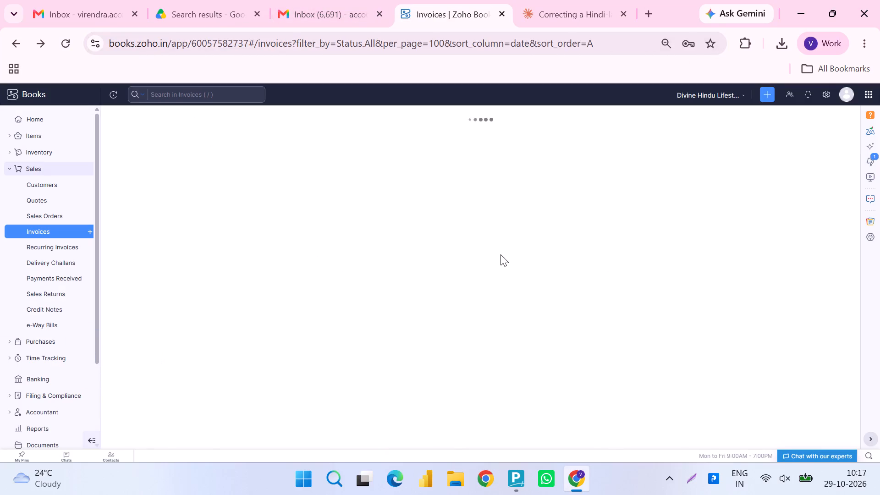
pyautogui.hscroll(7, 500, 254)
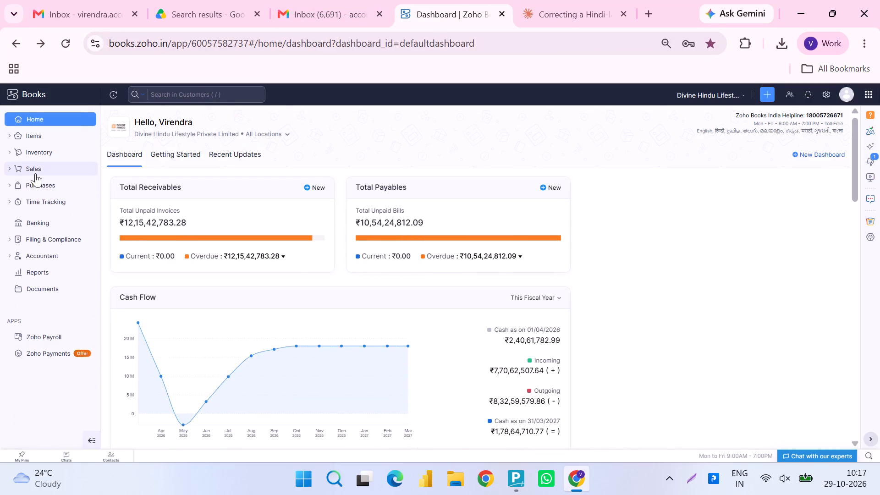
pyautogui.click(35, 172)
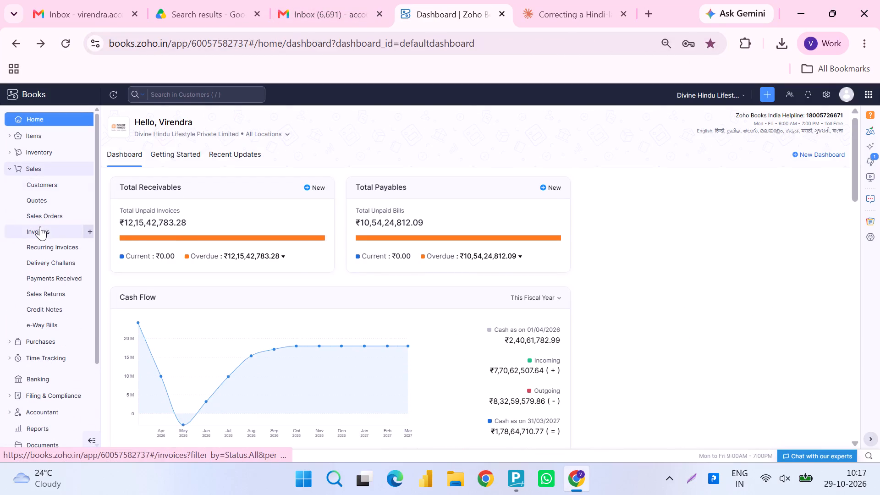
pyautogui.click(40, 226)
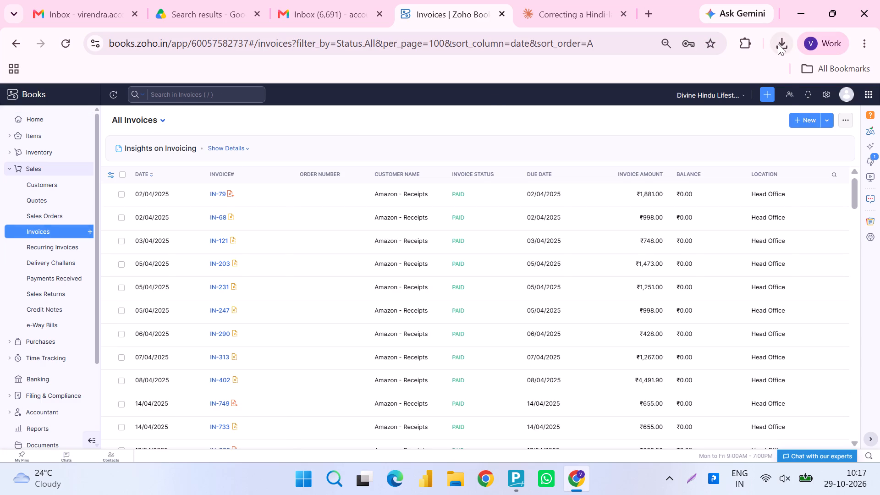
# Reopen the downloaded Invoices_Uploader file in Excel and auto-fit the width of all data columns.
pyautogui.click(778, 44)
pyautogui.click(667, 108)
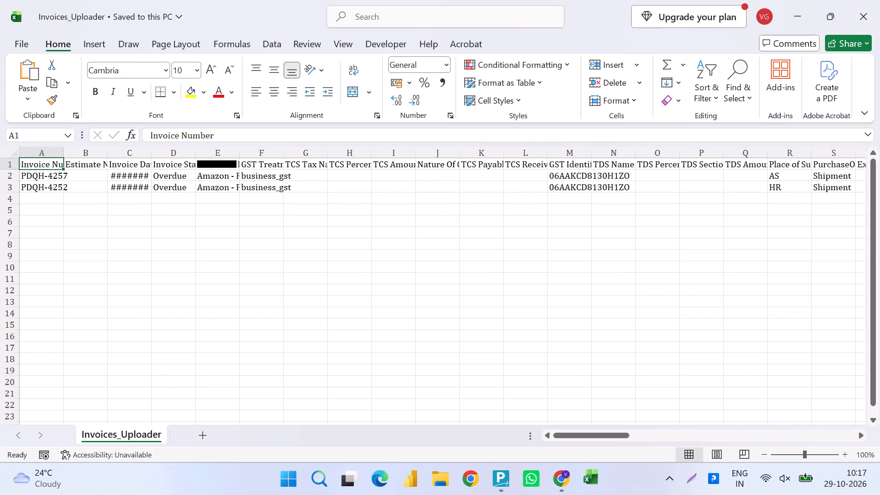
pyautogui.hotkey('ctrl', 'a')
pyautogui.hotkey('alt', 'h')
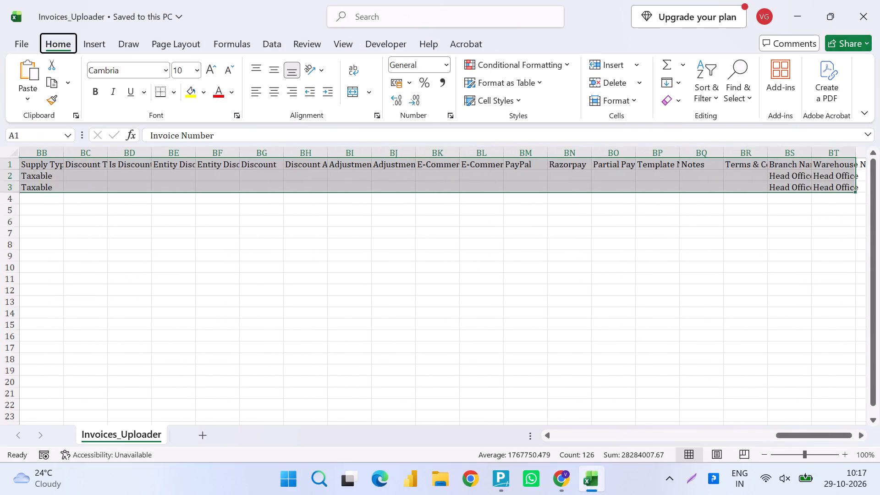
pyautogui.write('oi')
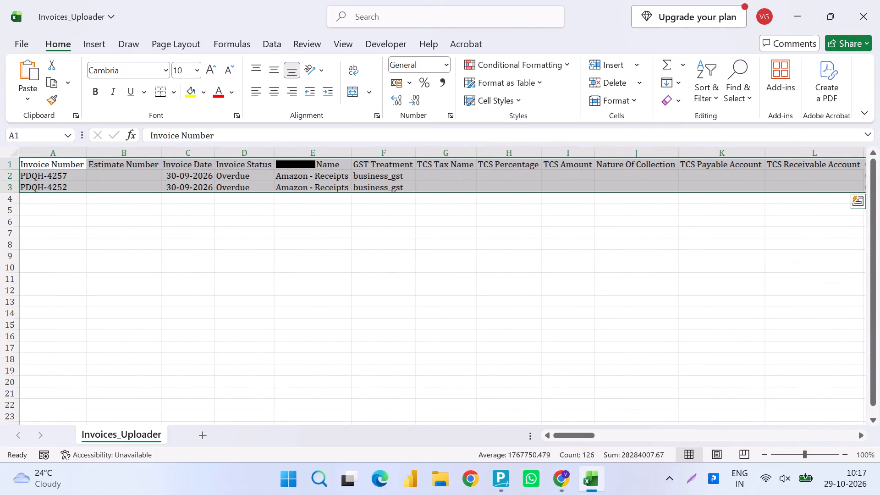
# Read through the header row of Invoices_Uploader from Invoice Number to Shipping Charge.
pyautogui.press('Right')
pyautogui.press('Right')
pyautogui.press('Right')
pyautogui.press('Right')
pyautogui.press('Right')
pyautogui.press('Right')
pyautogui.press('Right')
pyautogui.press('Right')
pyautogui.press('Right')
pyautogui.press('Right')
pyautogui.press('Right')
pyautogui.press('Right')
pyautogui.press('Right')
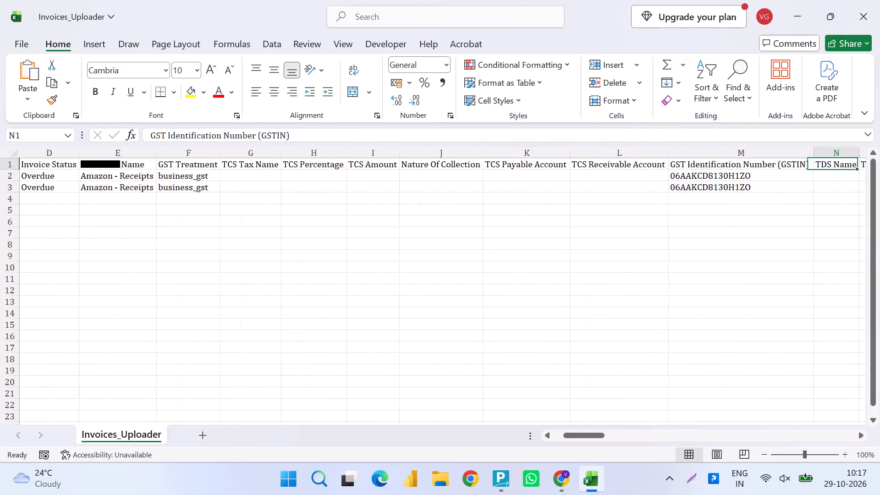
pyautogui.press('Right')
pyautogui.press('Right')
pyautogui.press('Right')
pyautogui.press('Right')
pyautogui.press('Right')
pyautogui.press('Right')
pyautogui.press('Right')
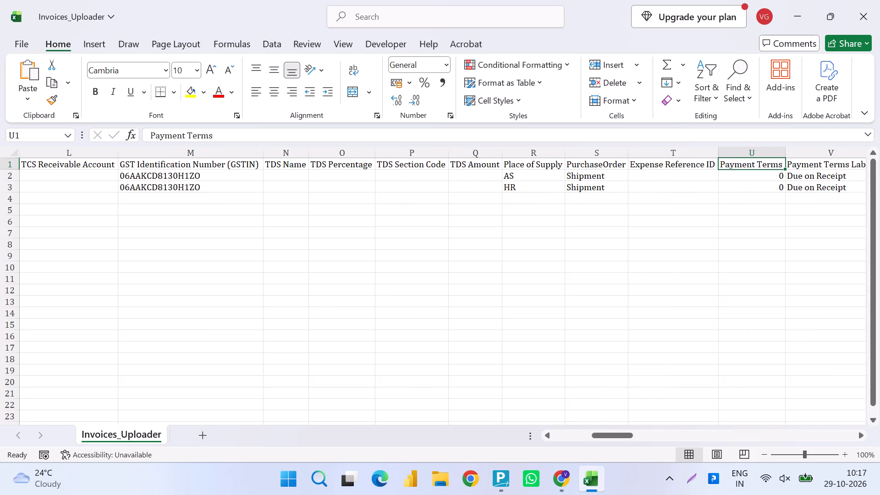
pyautogui.press('Right')
pyautogui.press('Right')
pyautogui.press('Right')
pyautogui.press('Right')
pyautogui.press('Right')
pyautogui.press('Right')
pyautogui.press('Right')
pyautogui.press('Right')
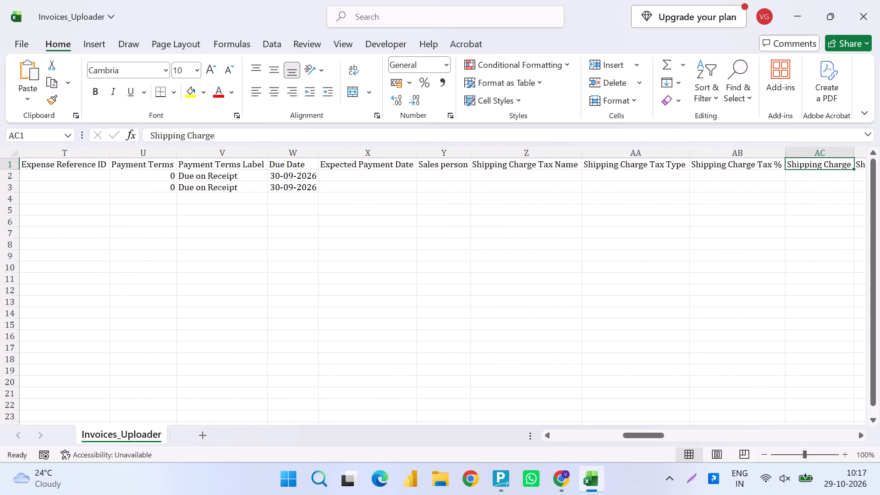
# Search the Invoices_Uploader sheet for "vendor".
pyautogui.hotkey('ctrl', 'f')
pyautogui.write('vendor')
pyautogui.press('Return')
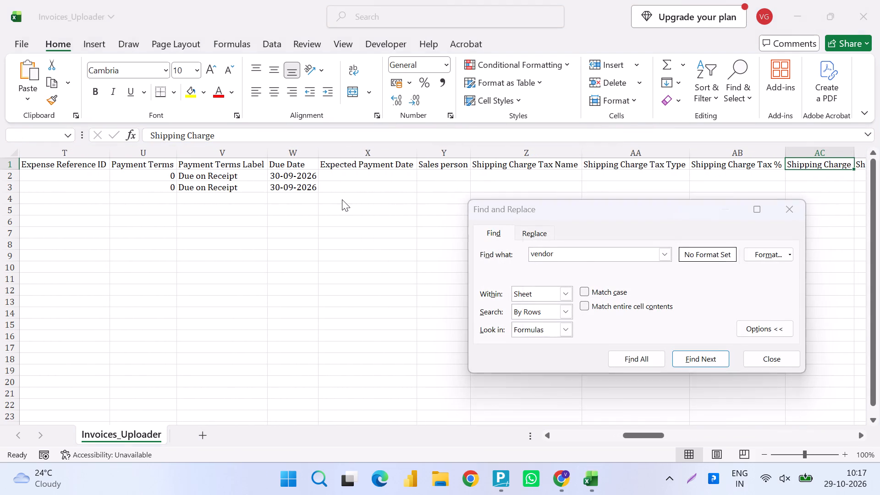
pyautogui.press('Return')
pyautogui.press('Escape')
# Check the header row through Warehouse Name, return to its start, save Invoices_Uploader and close the file.
pyautogui.press('Right')
pyautogui.press('Right')
pyautogui.hotkey('ctrl', 'Right')
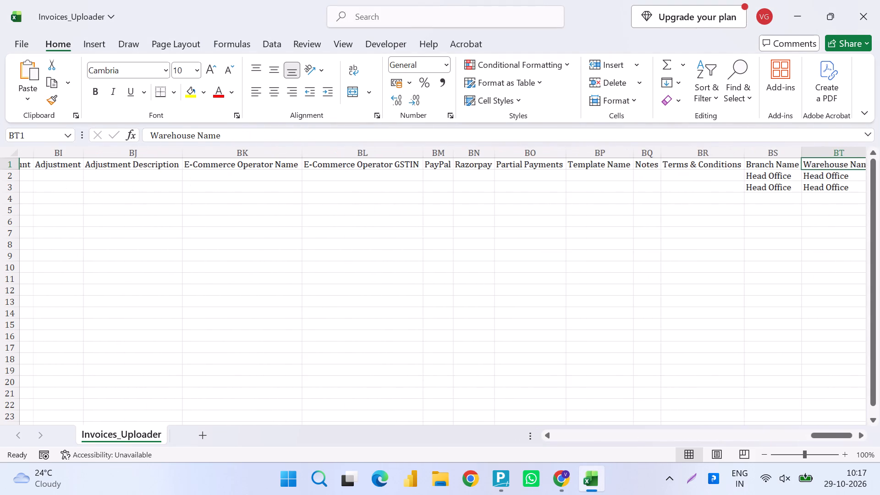
pyautogui.press('Right')
pyautogui.hotkey('ctrl', 's')
pyautogui.hotkey('ctrl', 'Left')
pyautogui.hotkey('ctrl', 'Left')
pyautogui.hotkey('ctrl', 'Left')
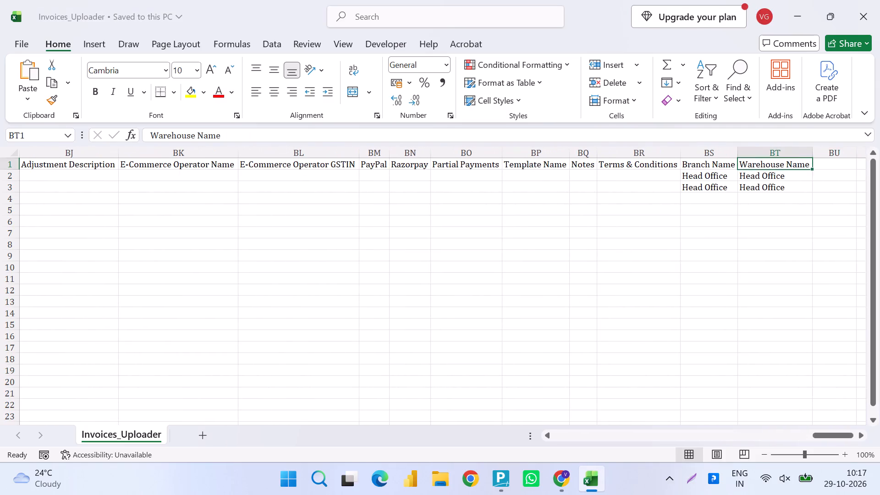
pyautogui.hotkey('ctrl', 'Left')
pyautogui.hotkey('ctrl', 'Left')
pyautogui.hotkey('ctrl', 's')
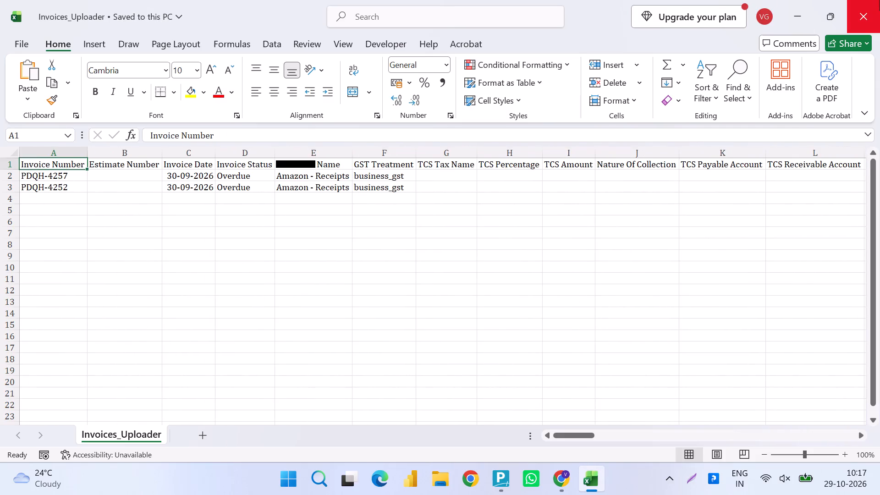
pyautogui.click(879, 0)
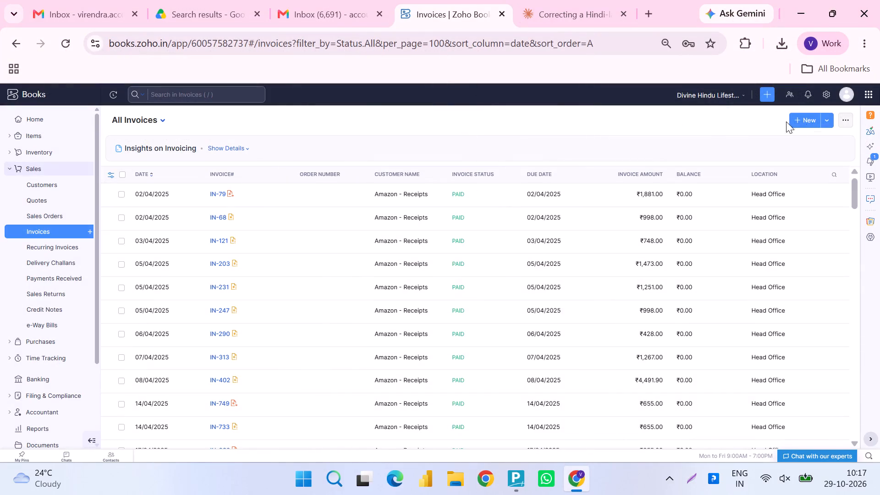
# Start a new invoice import in Zoho Books with Invoices_Uploader.csv and continue to Map Fields.
pyautogui.click(840, 122)
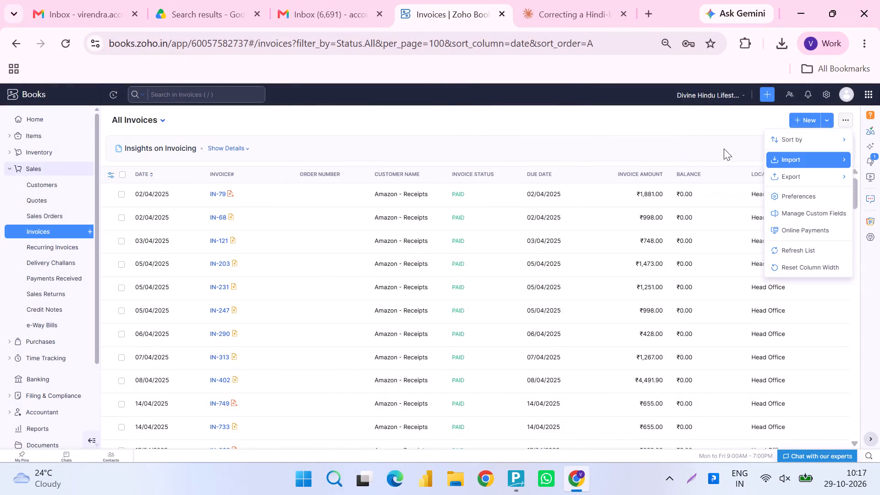
pyautogui.click(744, 155)
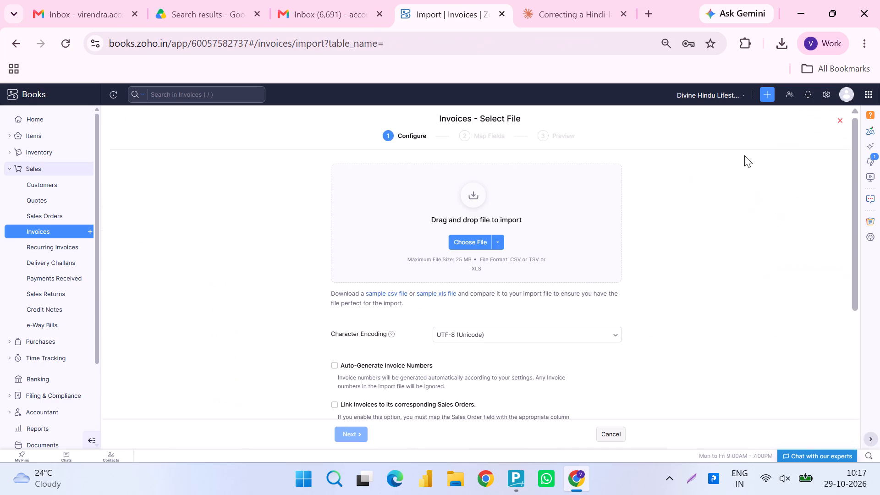
pyautogui.click(480, 241)
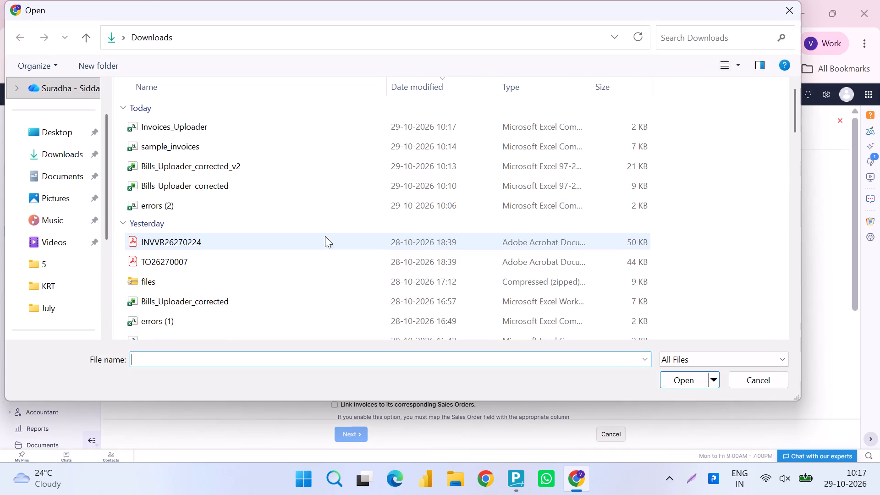
pyautogui.doubleClick(251, 126)
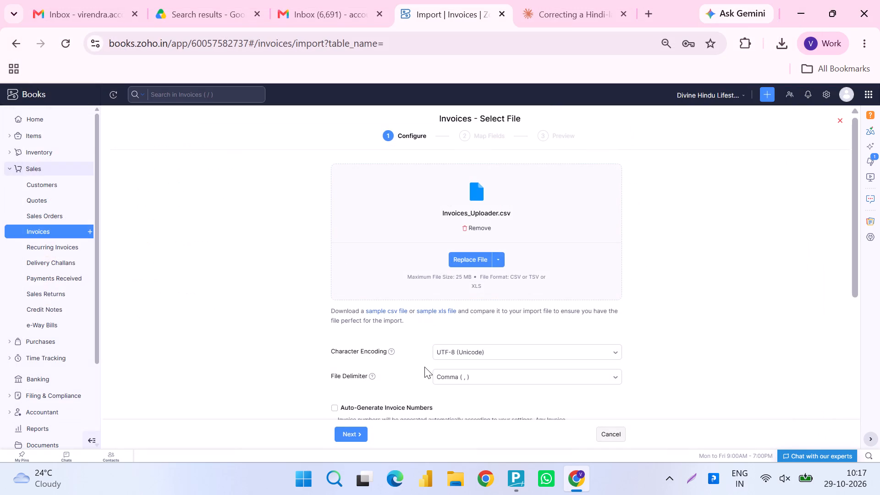
pyautogui.scroll(-3, 368, 403)
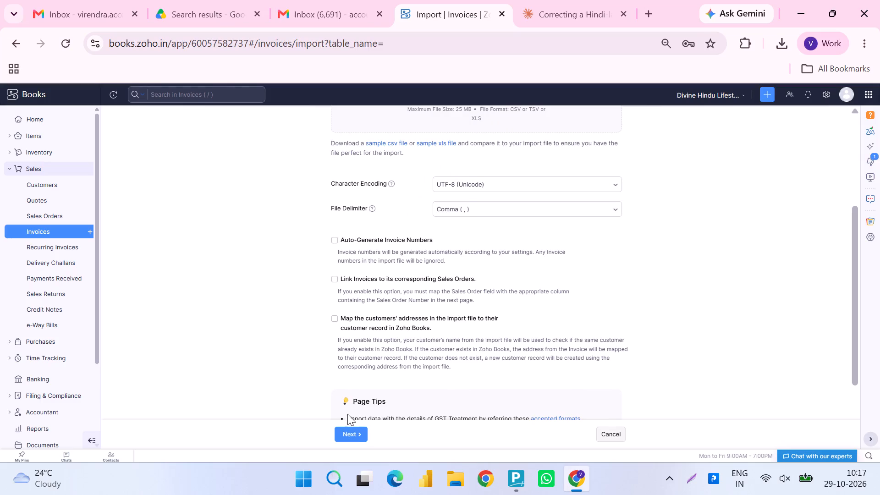
pyautogui.click(351, 433)
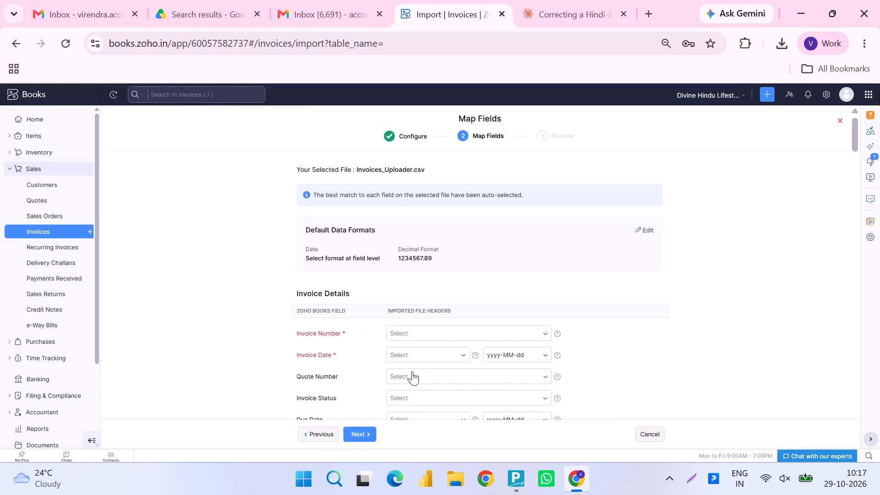
# Examine the file headers offered for the Invoice Number field, searching "bil" and "nu", and look over the Invoice Details mappings.
pyautogui.click(456, 331)
pyautogui.scroll(8, 450, 243)
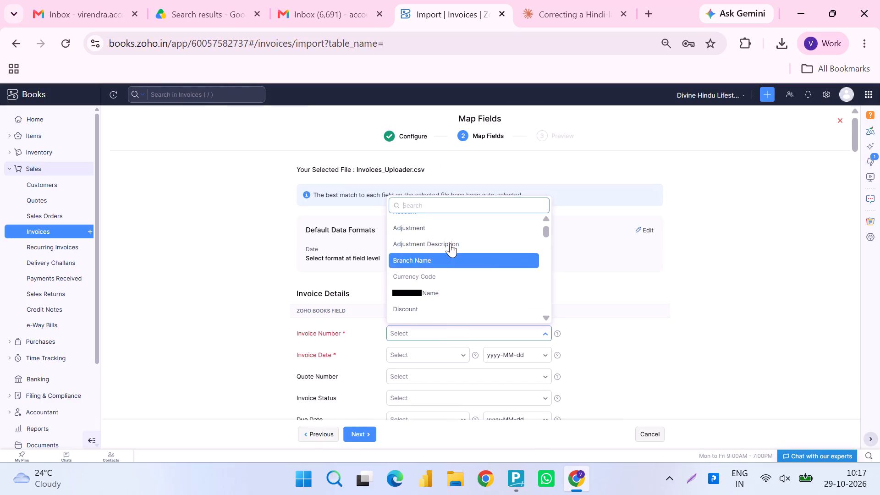
pyautogui.scroll(2, 427, 231)
pyautogui.hscroll(1, 427, 231)
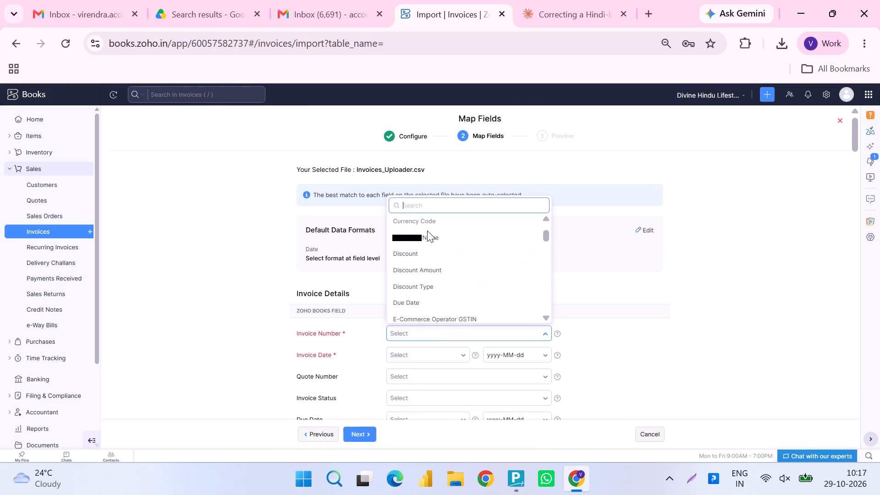
pyautogui.hscroll(1, 427, 231)
pyautogui.click(438, 199)
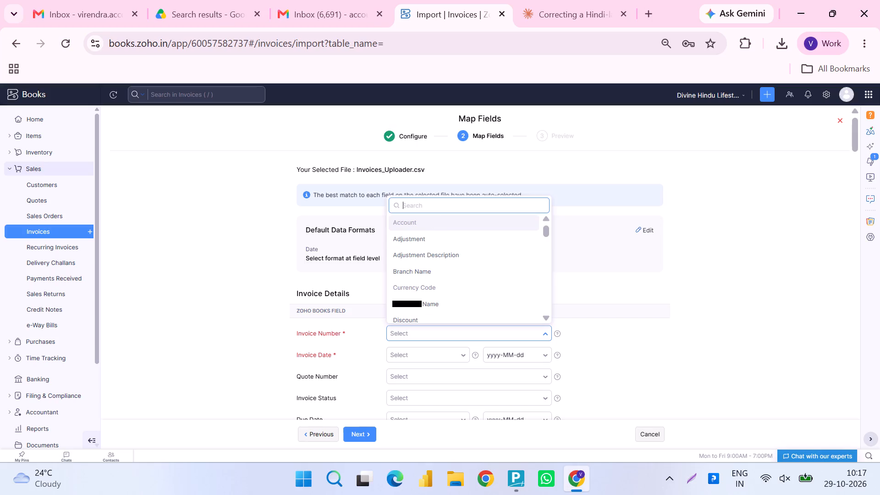
pyautogui.write('bil')
pyautogui.press('BackSpace')
pyautogui.press('BackSpace')
pyautogui.press('BackSpace')
pyautogui.write('nu')
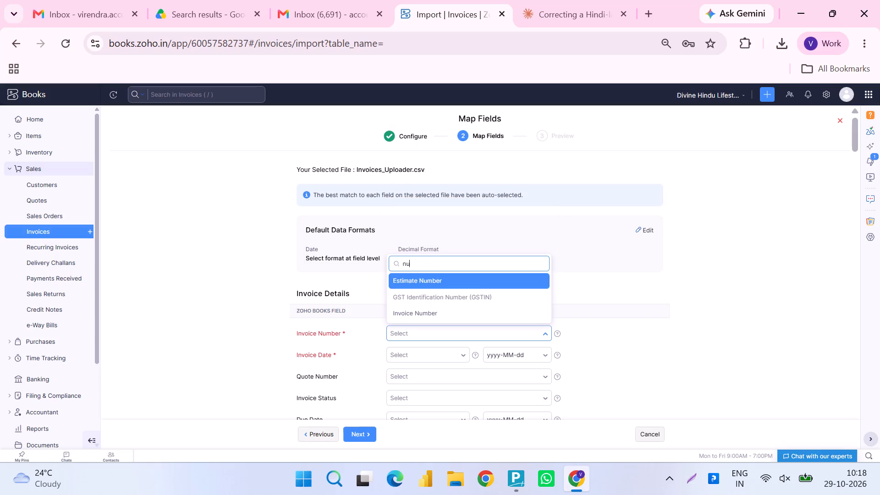
pyautogui.press('BackSpace')
pyautogui.press('BackSpace')
pyautogui.press('BackSpace')
pyautogui.press('BackSpace')
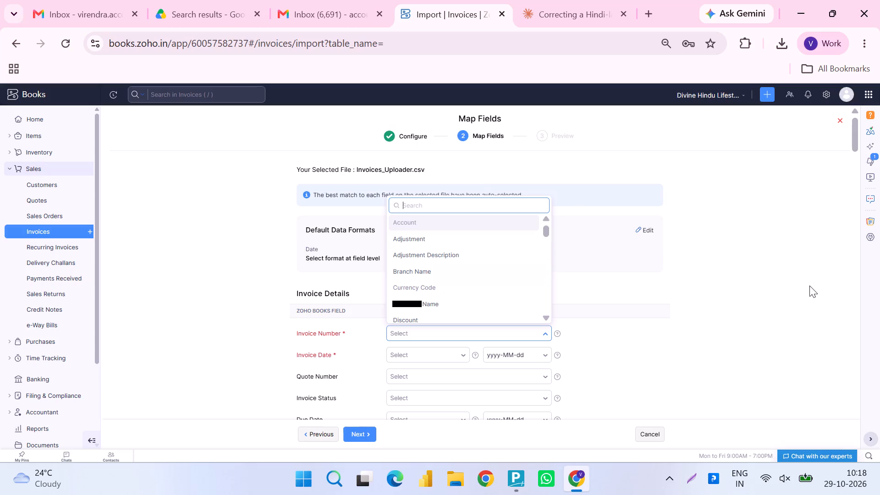
pyautogui.click(829, 324)
pyautogui.scroll(-2, 561, 330)
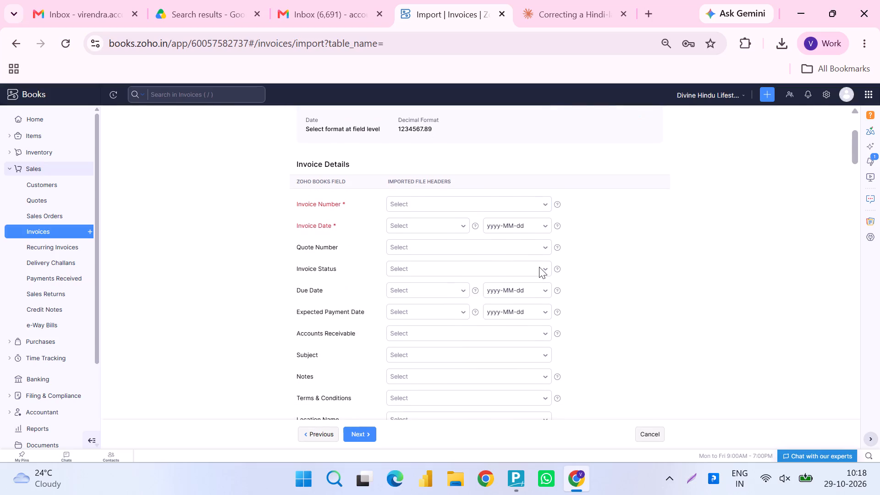
# Map the required Invoice Number and Invoice Date fields to their matching imported file headers.
pyautogui.click(545, 202)
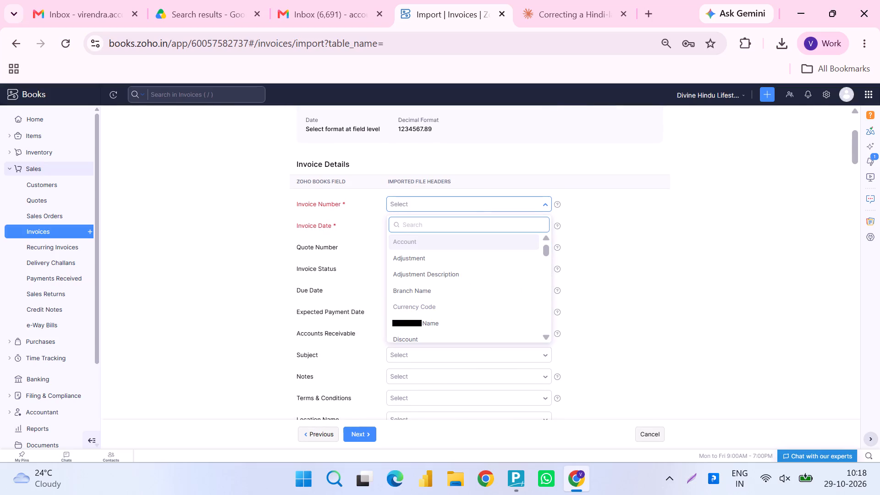
pyautogui.scroll(-2, 477, 272)
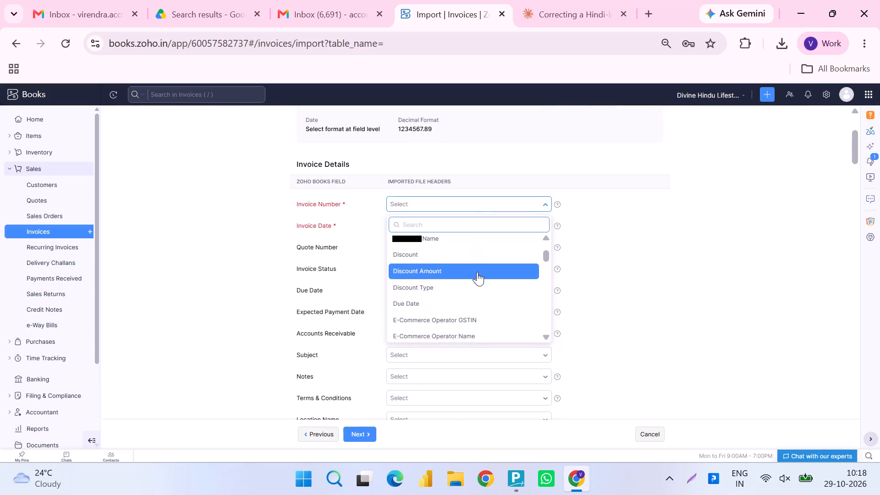
pyautogui.scroll(-5, 477, 272)
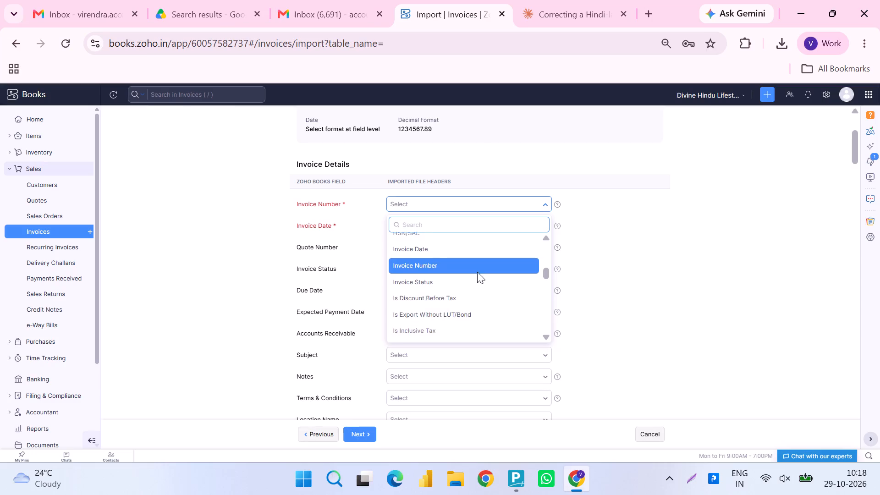
pyautogui.click(445, 262)
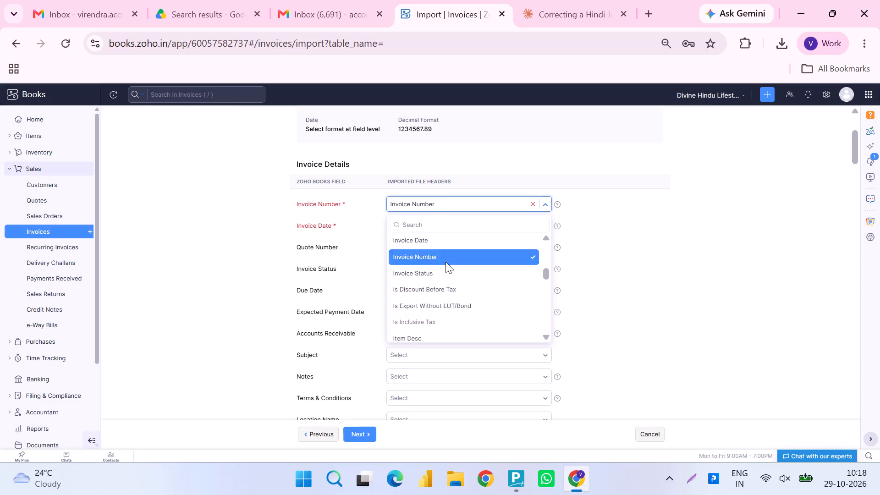
pyautogui.click(430, 221)
pyautogui.write('inv')
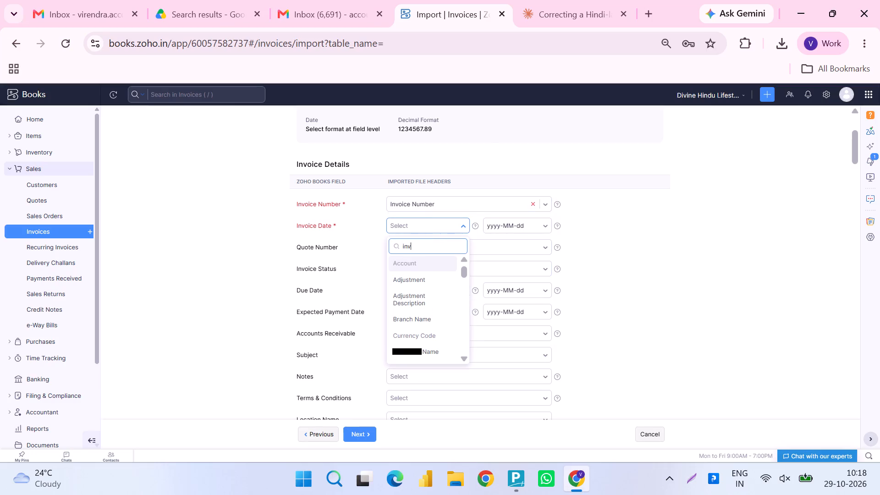
pyautogui.press('Down')
pyautogui.press('Up')
pyautogui.press('Return')
# Map the required Name field under Contact Details to its matching file header and continue to the import Preview.
pyautogui.scroll(-11, 430, 221)
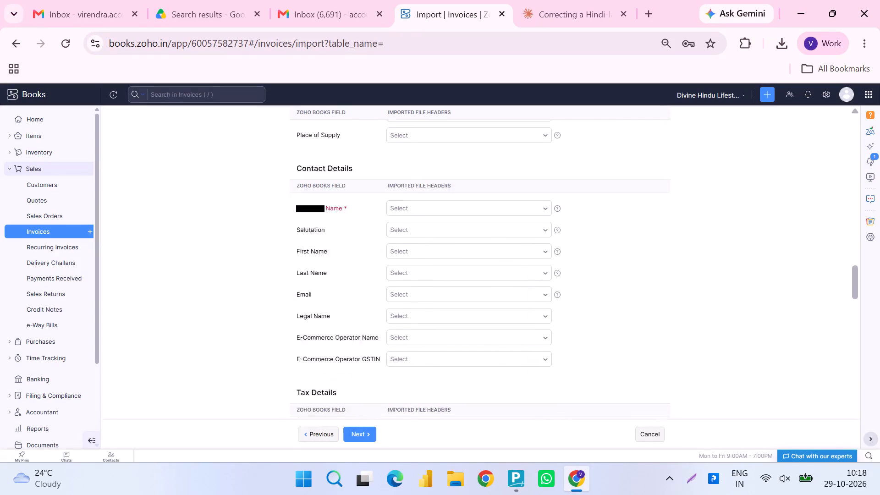
pyautogui.scroll(-10, 430, 221)
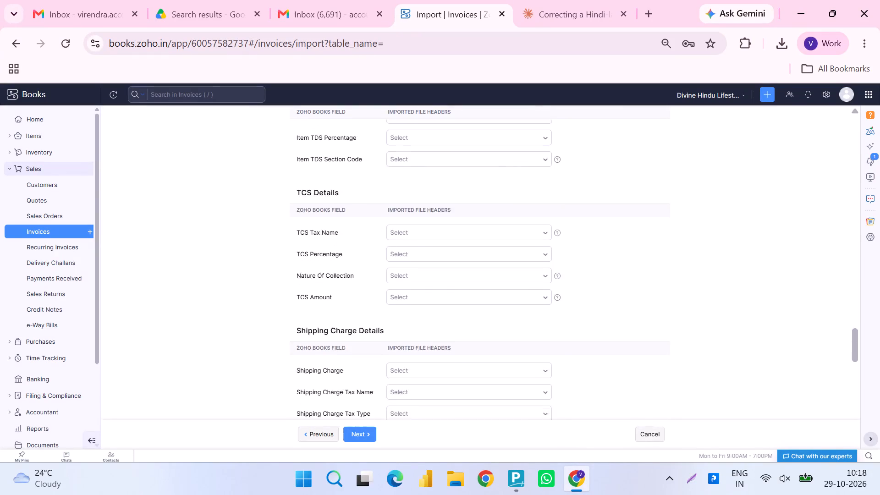
pyautogui.scroll(-3, 430, 221)
pyautogui.scroll(2, 430, 221)
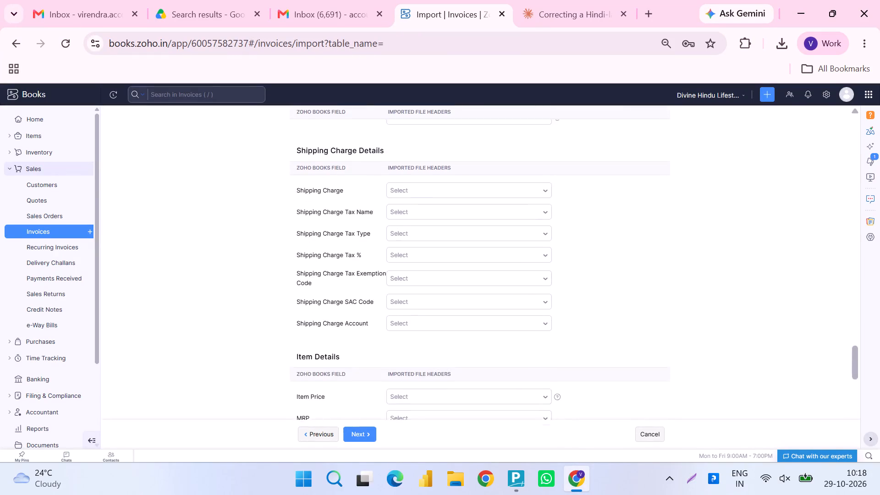
pyautogui.scroll(8, 430, 221)
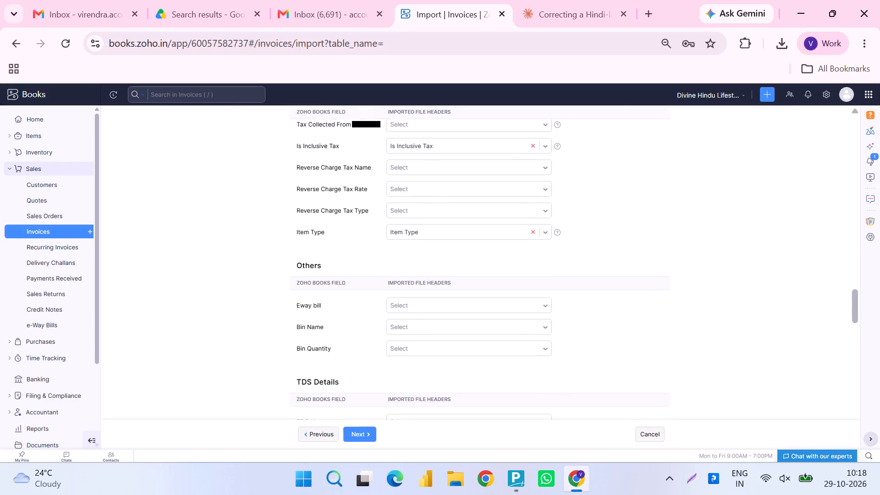
pyautogui.scroll(5, 430, 221)
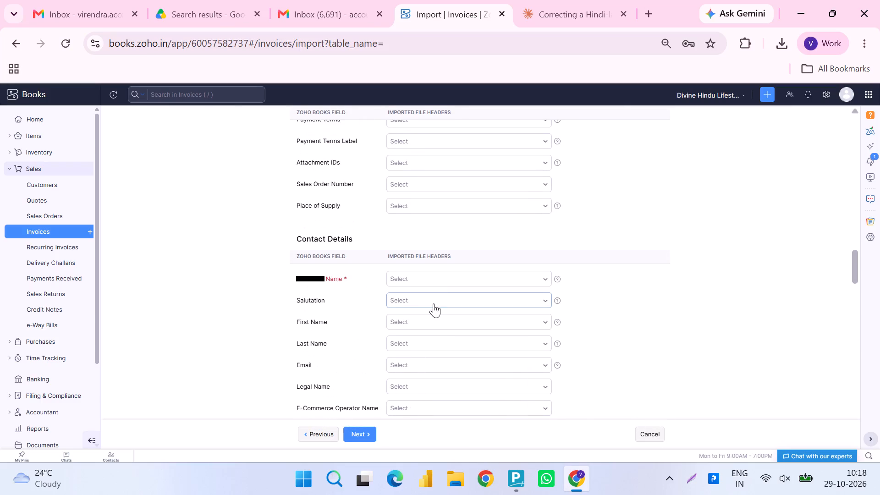
pyautogui.click(442, 280)
pyautogui.write('name')
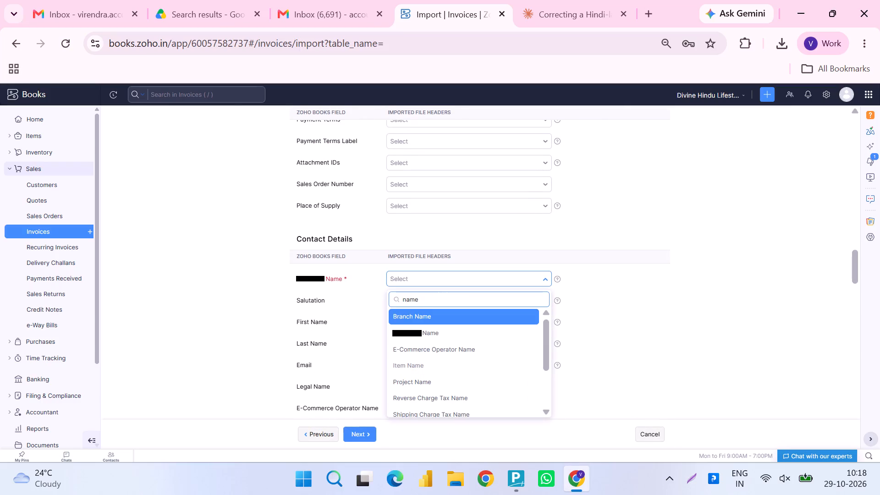
pyautogui.press('Down')
pyautogui.press('Return')
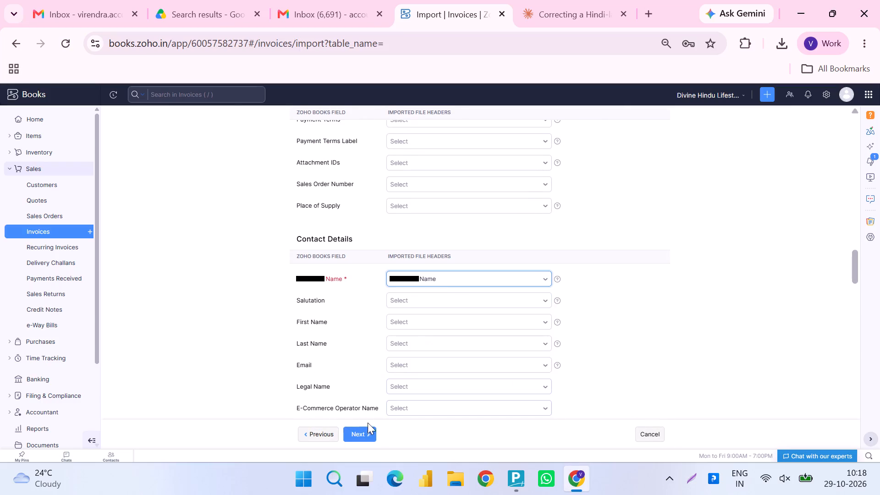
pyautogui.click(363, 425)
pyautogui.click(363, 430)
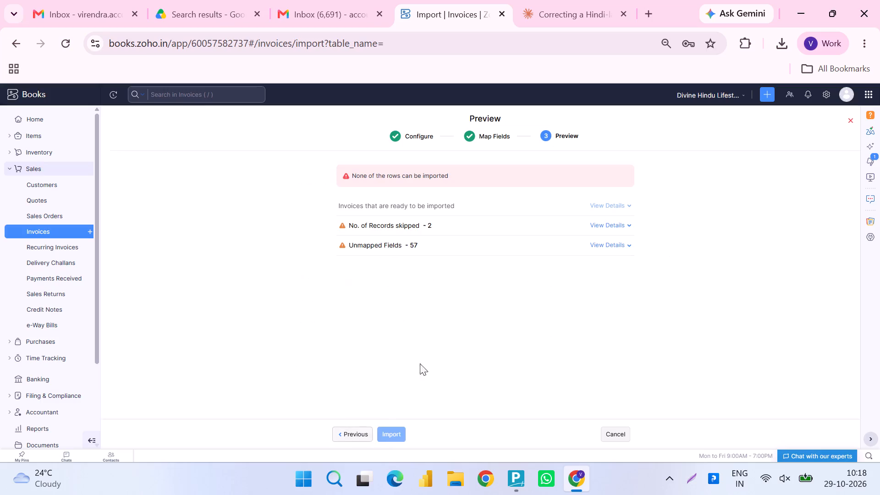
# Show the details of the skipped records in the import preview.
pyautogui.click(614, 219)
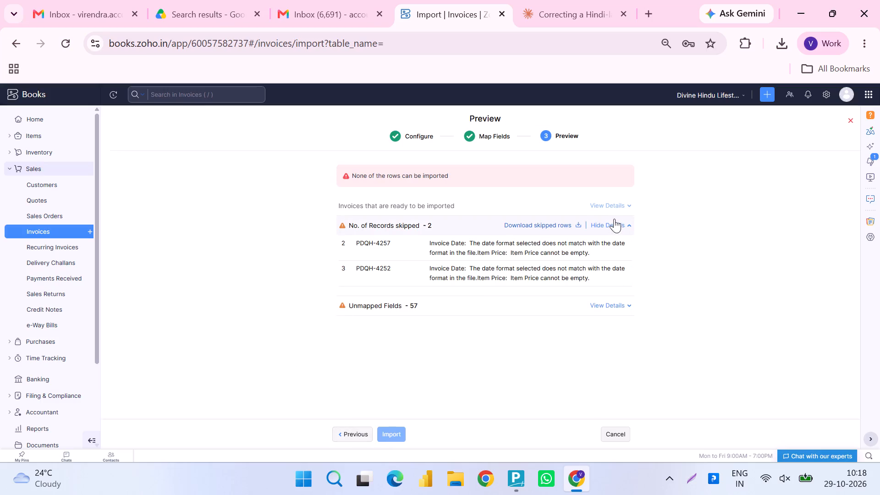
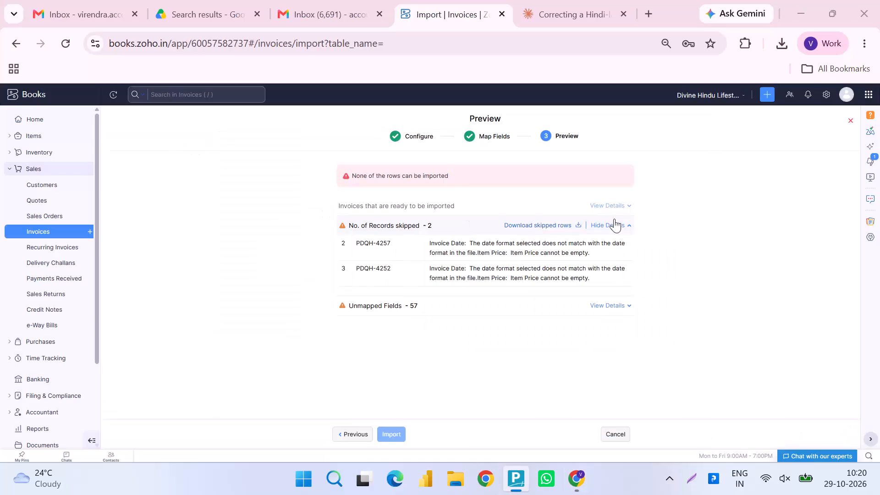
# Open the downloaded sample_invoices template in Excel.
pyautogui.press('super+d')
pyautogui.hotkey('alt', 'Tab')
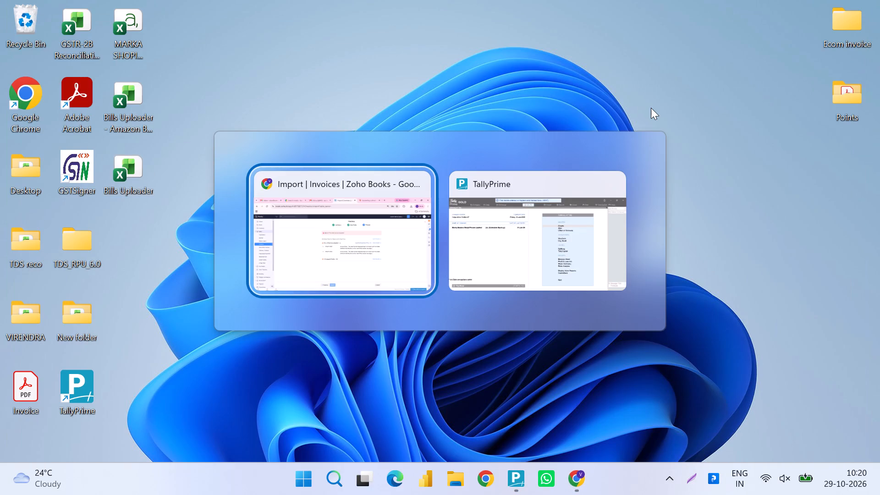
pyautogui.click(781, 49)
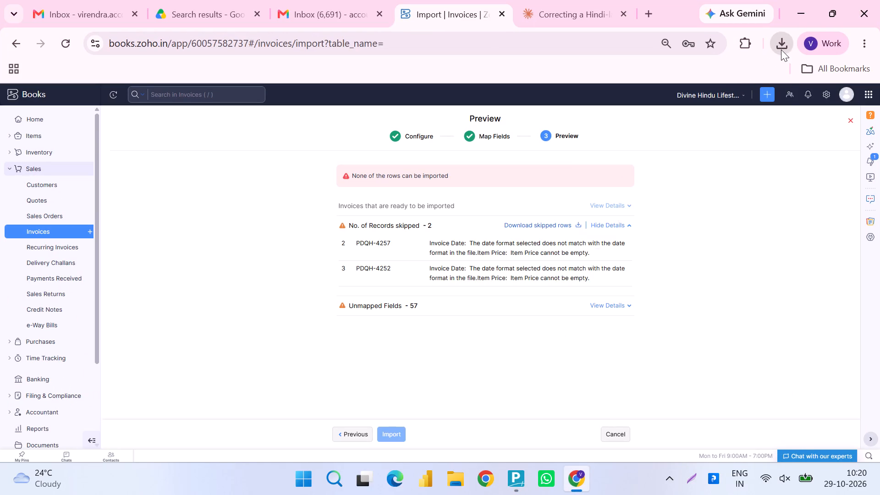
pyautogui.moveTo(659, 137); pyautogui.dragTo(879, 494)
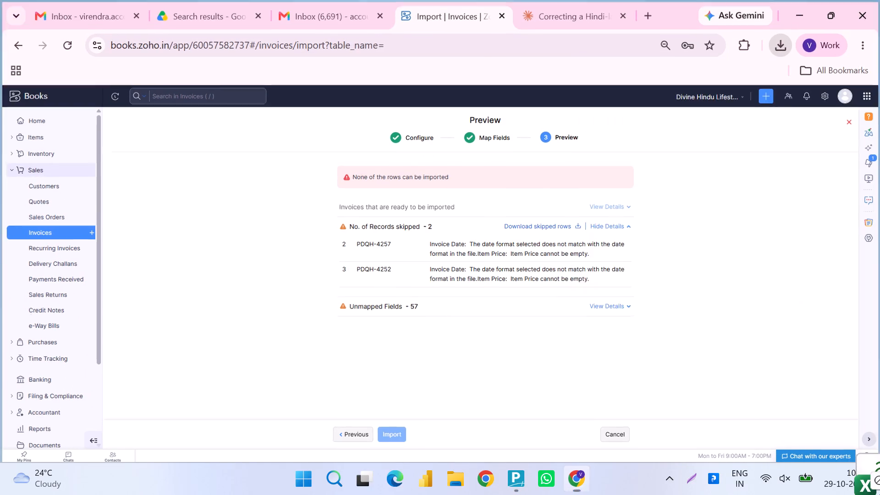
# Place the downloaded sample_invoices file on the desktop and open it in Excel.
pyautogui.moveTo(879, 494); pyautogui.dragTo(395, 214)
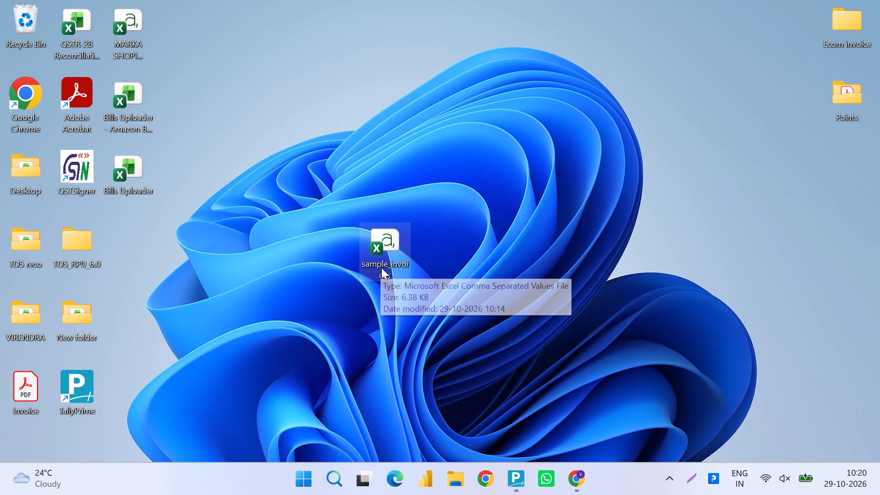
pyautogui.doubleClick(381, 268)
# Delete all sample data rows below the header row in sample_invoices and save the file.
pyautogui.press('Down')
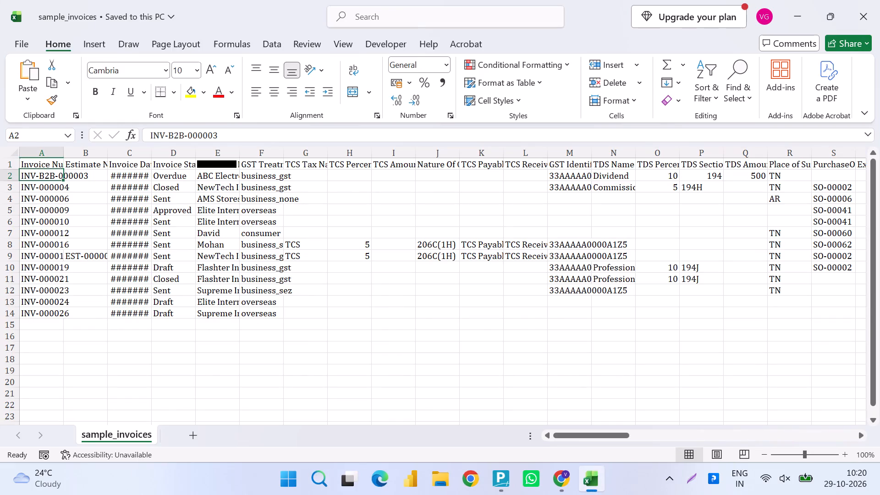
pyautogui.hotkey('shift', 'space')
pyautogui.hotkey('ctrl', 'shift', 'Down')
pyautogui.hotkey('ctrl', '-')
pyautogui.hotkey('ctrl', 's')
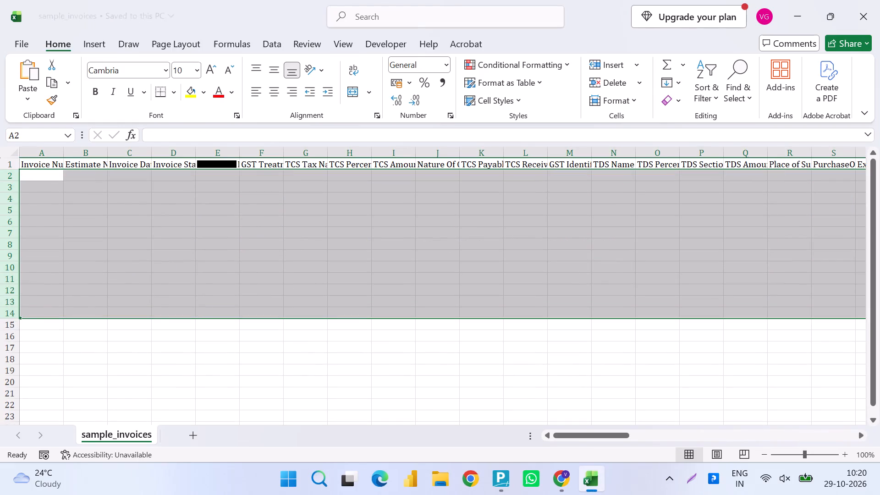
# Autofit the width of all columns in the sample_invoices sheet to their header text.
pyautogui.hotkey('ctrl', 'a')
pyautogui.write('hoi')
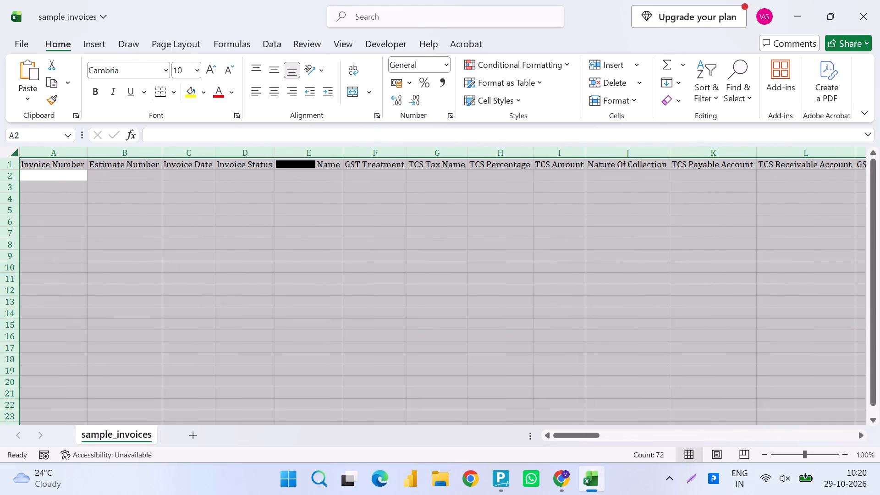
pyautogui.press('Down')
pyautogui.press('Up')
# Open the Bills Uploader workbook from the desktop and switch back to the sample_invoices file.
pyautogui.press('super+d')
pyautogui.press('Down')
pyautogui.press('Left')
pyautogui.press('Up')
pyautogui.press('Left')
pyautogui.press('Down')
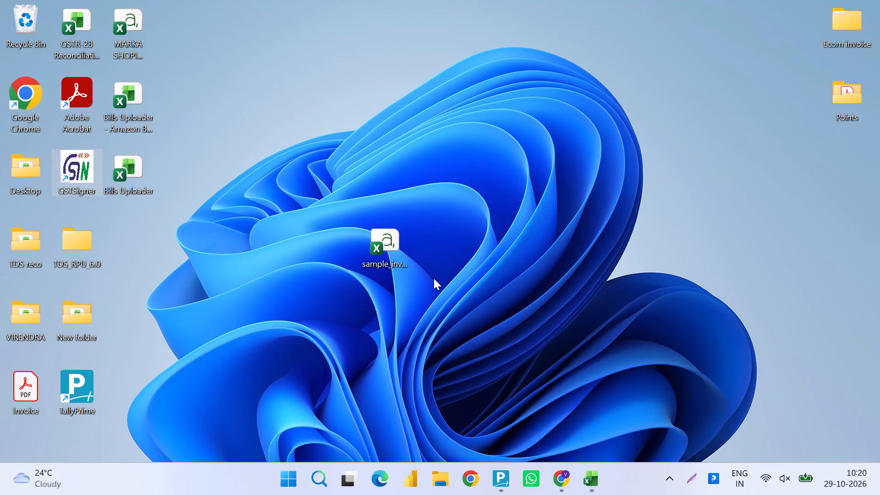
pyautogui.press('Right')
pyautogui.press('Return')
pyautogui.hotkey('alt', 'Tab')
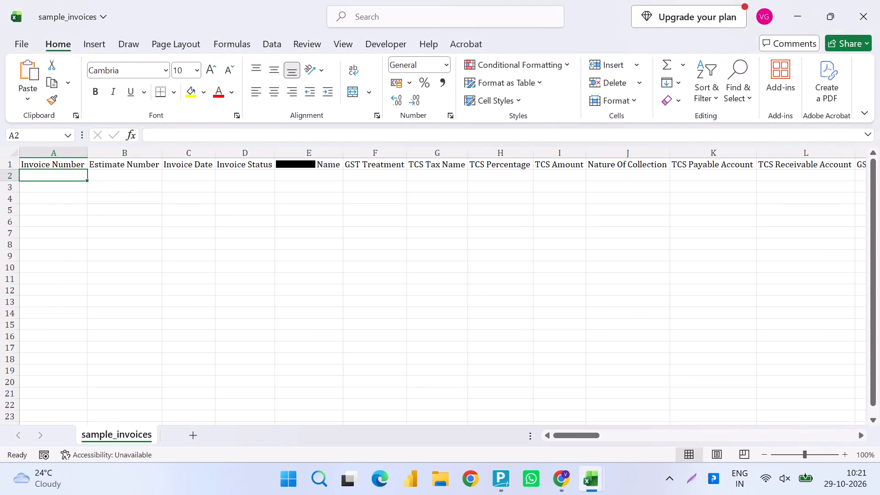
# Copy the two Bill Date values from the Bills Uploader workbook into the Invoice Date column of sample_invoices.
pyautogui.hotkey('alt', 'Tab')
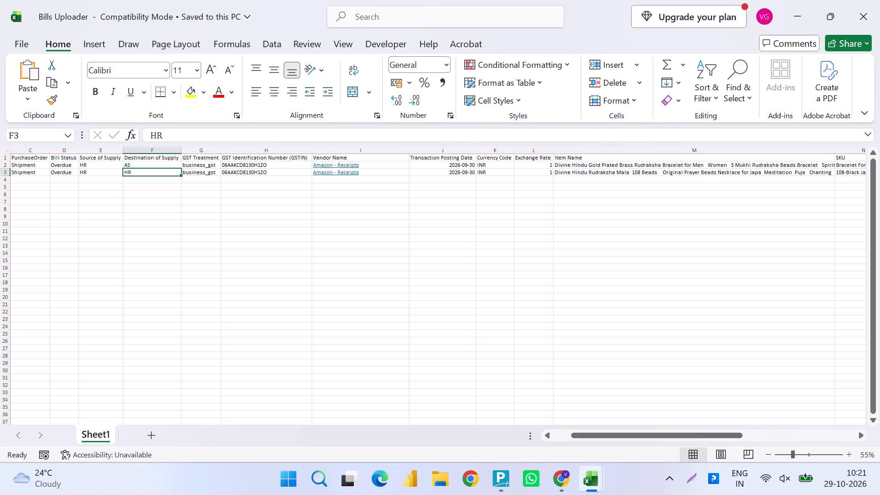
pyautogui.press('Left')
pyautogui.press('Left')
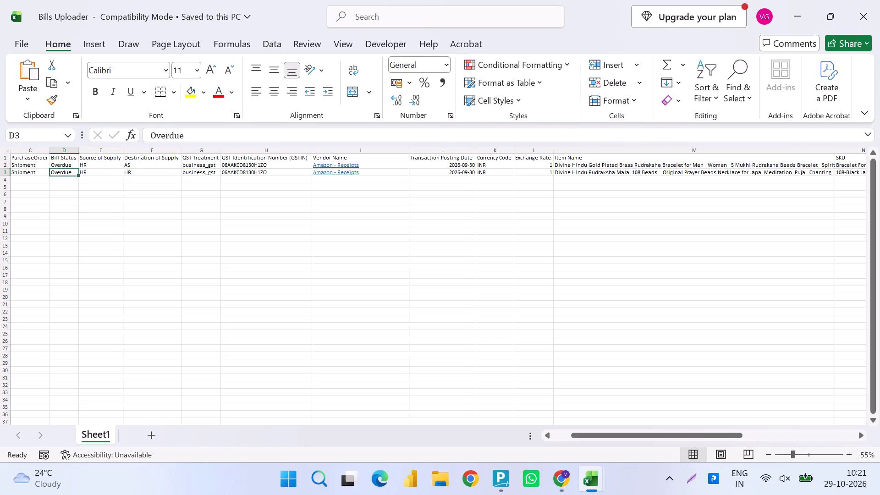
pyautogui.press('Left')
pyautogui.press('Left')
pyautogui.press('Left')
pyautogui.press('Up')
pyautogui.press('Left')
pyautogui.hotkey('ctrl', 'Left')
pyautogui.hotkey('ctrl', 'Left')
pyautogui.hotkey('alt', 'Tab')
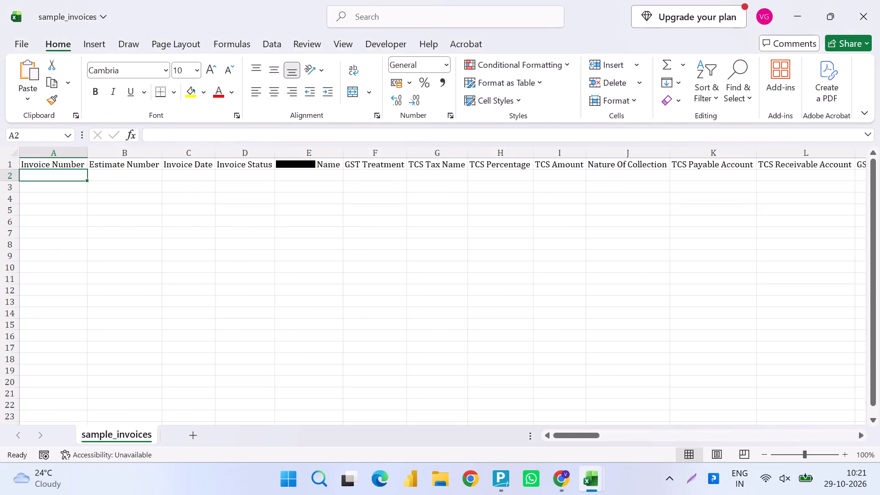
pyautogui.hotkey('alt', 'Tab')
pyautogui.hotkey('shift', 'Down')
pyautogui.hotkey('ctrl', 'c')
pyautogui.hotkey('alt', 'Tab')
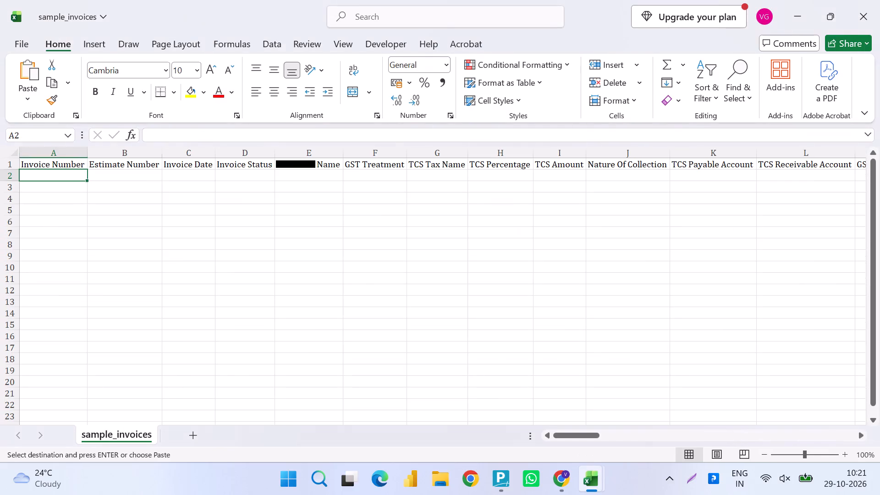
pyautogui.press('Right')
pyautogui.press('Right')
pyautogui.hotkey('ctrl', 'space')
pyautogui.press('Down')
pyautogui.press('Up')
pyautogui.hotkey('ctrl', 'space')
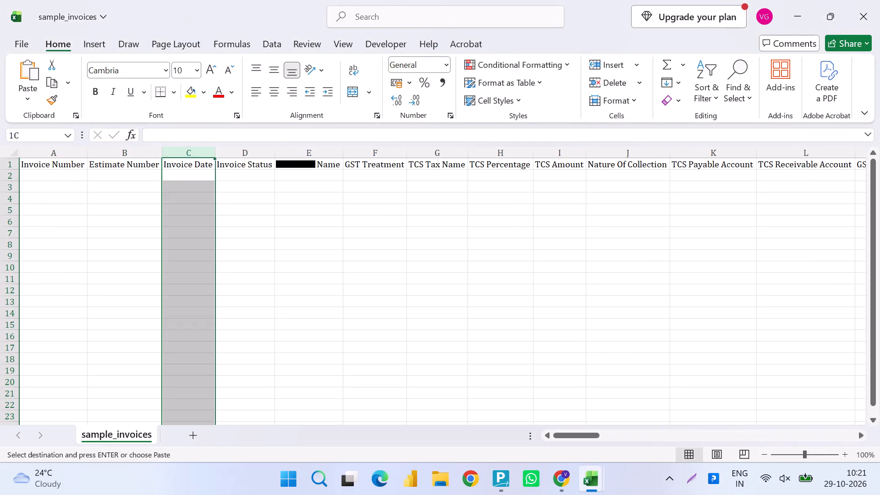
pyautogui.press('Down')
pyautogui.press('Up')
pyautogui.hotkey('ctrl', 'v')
# Copy bill numbers PDQH-4257 and PDQH-4252 from Bills Uploader into sample_invoices' Invoice Number column and fill them across to Estimate Number.
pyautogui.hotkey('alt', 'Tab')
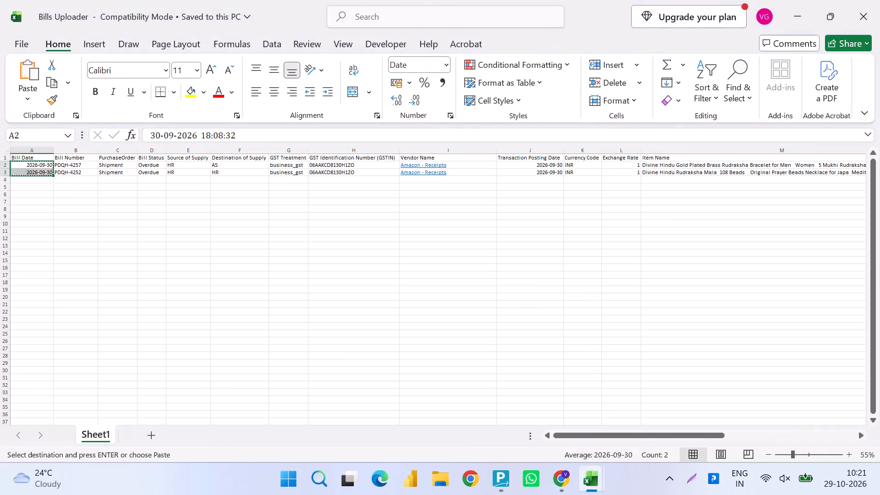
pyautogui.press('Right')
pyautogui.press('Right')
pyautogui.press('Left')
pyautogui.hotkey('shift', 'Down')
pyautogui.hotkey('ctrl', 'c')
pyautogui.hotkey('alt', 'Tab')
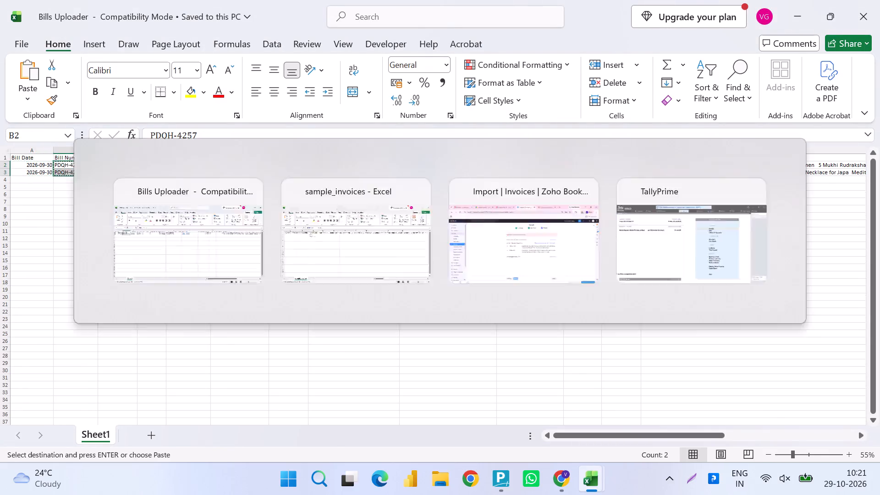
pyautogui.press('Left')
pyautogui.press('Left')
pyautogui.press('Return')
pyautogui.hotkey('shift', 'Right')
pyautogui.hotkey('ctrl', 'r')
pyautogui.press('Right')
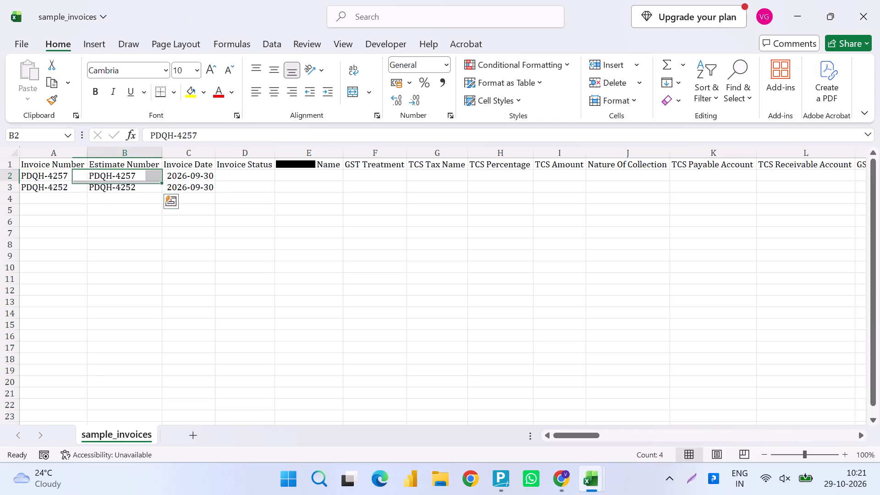
# Copy the bill status, vendor name and GST treatment of both bills into the matching Invoice Status, Name and GST Treatment columns.
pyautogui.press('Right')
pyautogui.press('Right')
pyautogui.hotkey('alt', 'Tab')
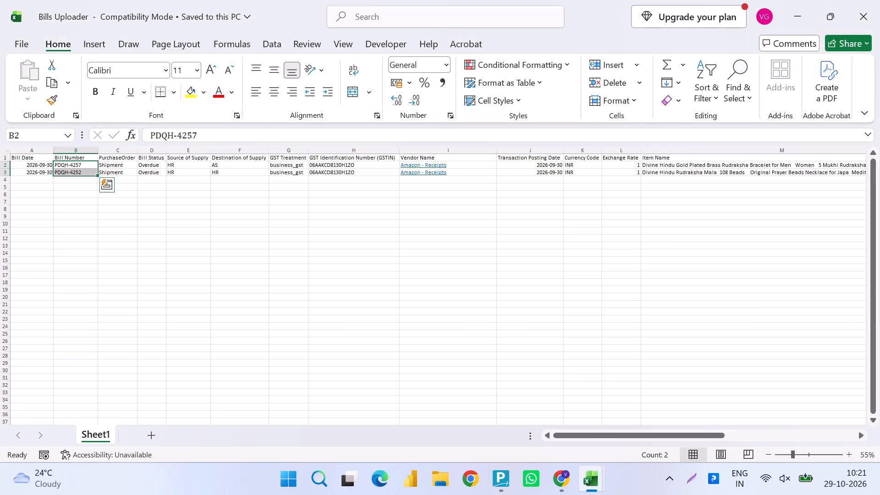
# Copy the Overdue Bill Status of both bills from Bills Uploader into the Invoice Status column of sample_invoices.
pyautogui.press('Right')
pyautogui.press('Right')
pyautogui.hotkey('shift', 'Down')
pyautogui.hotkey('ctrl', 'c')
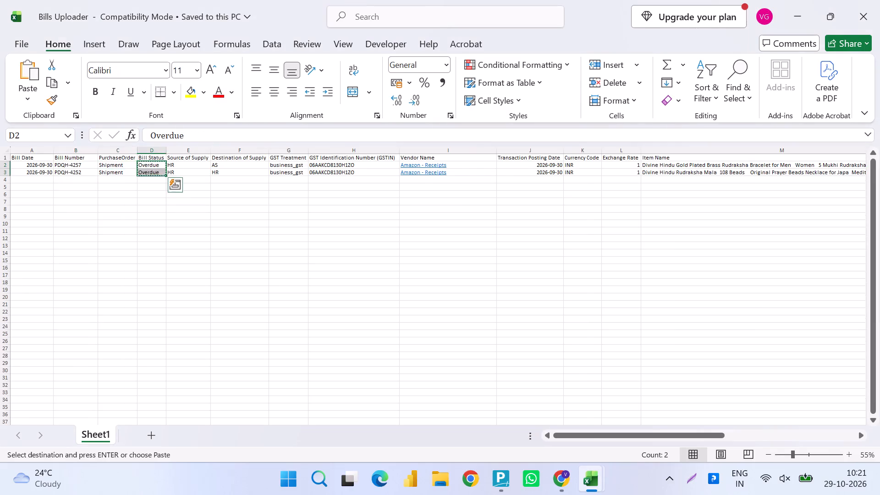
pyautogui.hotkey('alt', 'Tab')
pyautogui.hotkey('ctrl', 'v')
# Copy the vendor name Amazon - Receipts of both bills from Bills Uploader into the Name column beside Invoice Status in sample_invoices.
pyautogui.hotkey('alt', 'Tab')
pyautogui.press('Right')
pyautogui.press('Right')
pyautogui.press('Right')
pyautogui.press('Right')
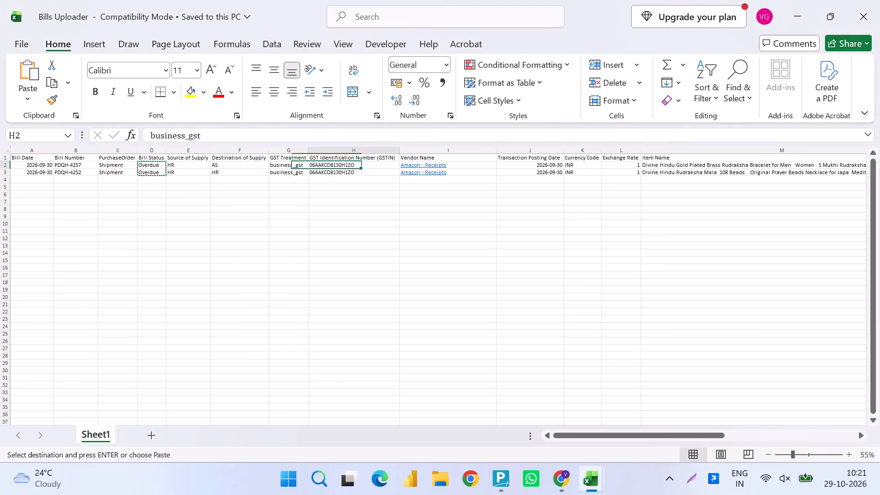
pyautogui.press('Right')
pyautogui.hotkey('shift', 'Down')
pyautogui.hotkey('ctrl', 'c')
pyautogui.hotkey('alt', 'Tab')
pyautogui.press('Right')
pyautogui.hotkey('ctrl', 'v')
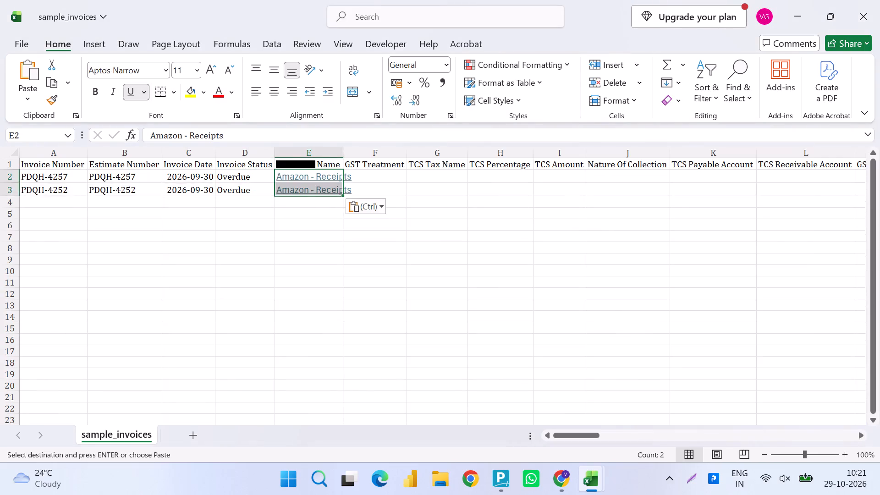
# Copy the business_gst GST Treatment of both bills from Bills Uploader into the GST Treatment column of sample_invoices.
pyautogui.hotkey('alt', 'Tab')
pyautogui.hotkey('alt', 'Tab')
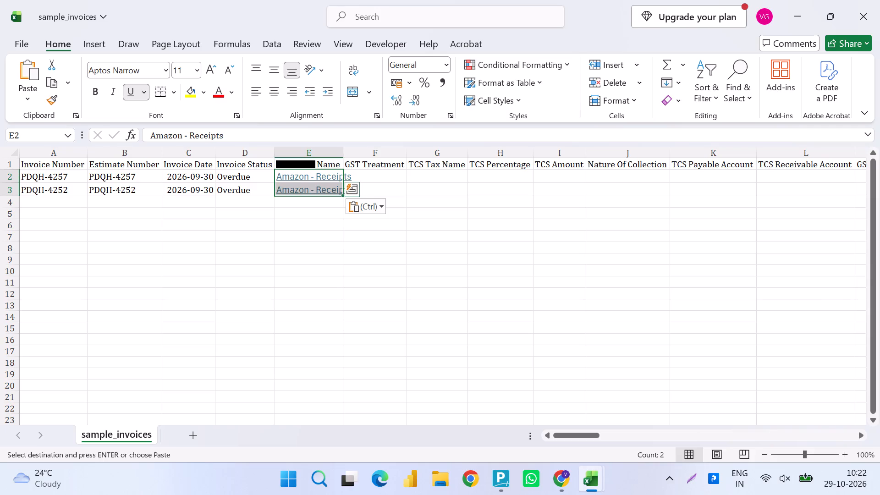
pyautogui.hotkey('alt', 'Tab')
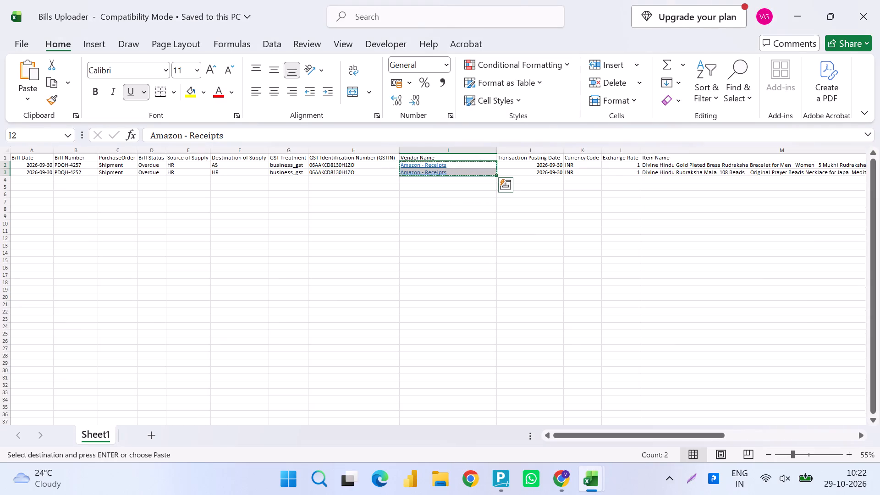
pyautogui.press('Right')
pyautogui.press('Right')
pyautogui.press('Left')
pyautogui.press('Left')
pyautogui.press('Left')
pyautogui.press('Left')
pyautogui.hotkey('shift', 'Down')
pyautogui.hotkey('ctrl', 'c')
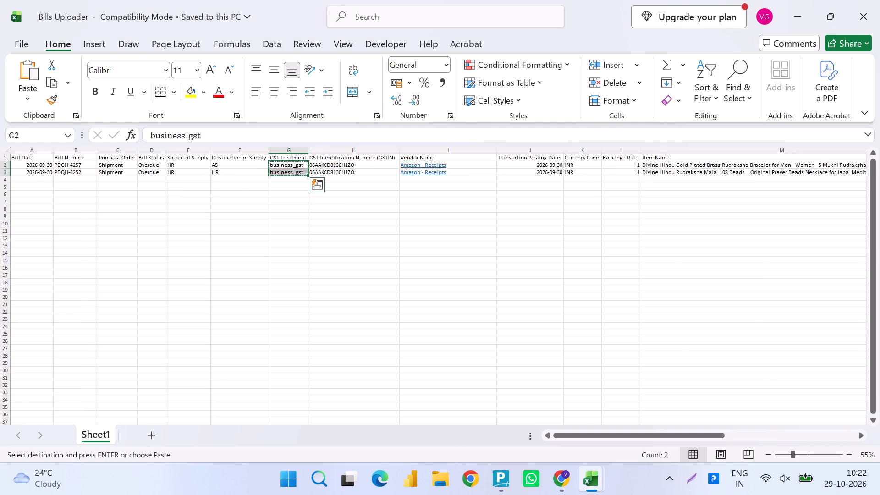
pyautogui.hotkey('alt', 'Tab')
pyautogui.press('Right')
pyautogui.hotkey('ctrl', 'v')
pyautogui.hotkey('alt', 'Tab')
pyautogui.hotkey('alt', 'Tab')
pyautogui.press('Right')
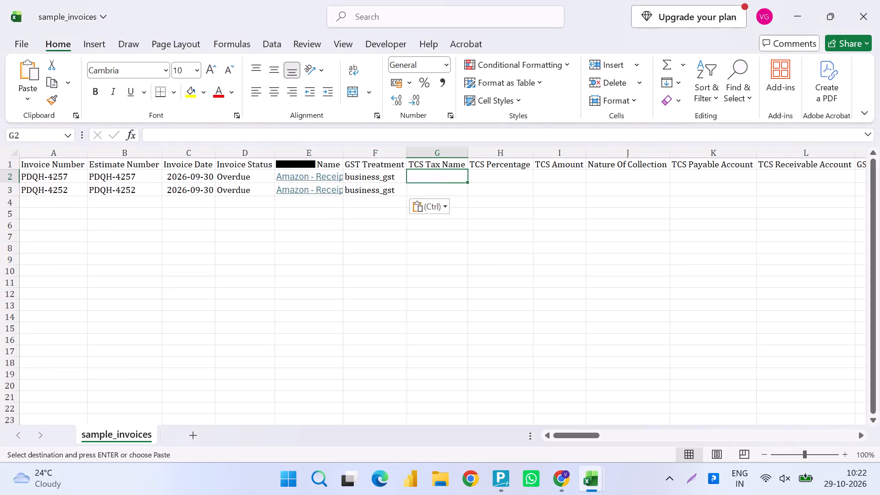
# Compare the TCS headers in sample_invoices with the Bills Uploader columns from GST Identification Number (GSTIN) through Department.
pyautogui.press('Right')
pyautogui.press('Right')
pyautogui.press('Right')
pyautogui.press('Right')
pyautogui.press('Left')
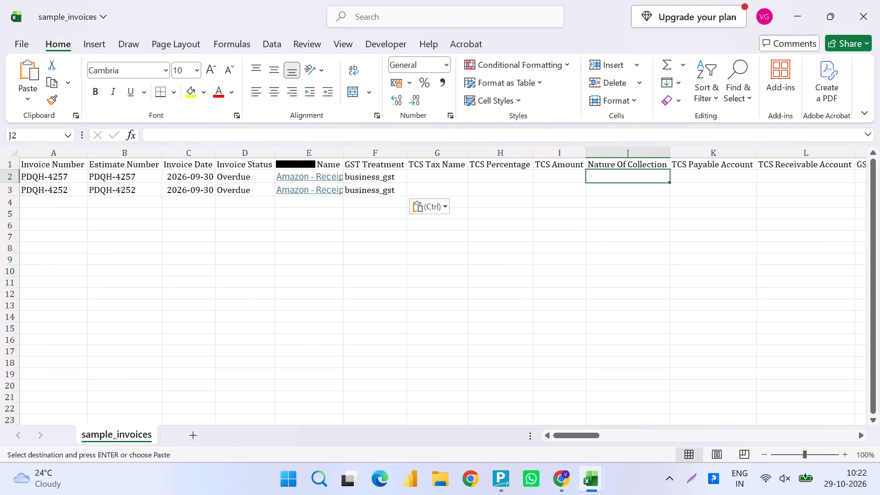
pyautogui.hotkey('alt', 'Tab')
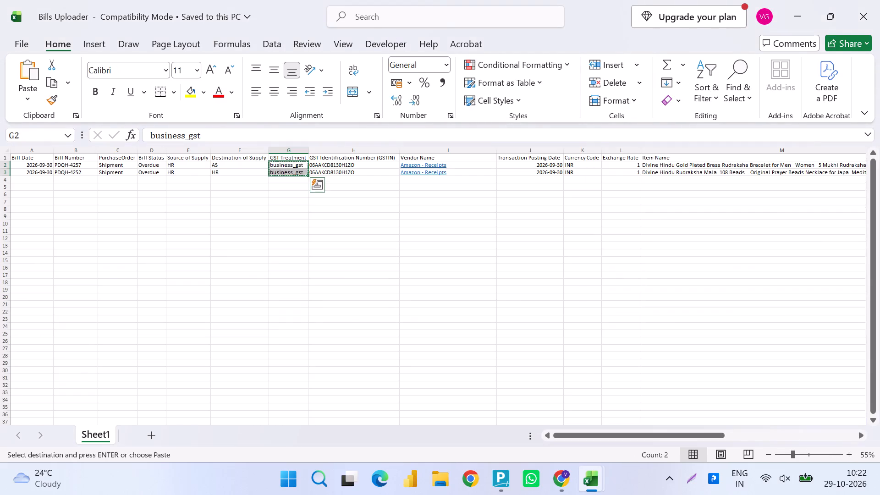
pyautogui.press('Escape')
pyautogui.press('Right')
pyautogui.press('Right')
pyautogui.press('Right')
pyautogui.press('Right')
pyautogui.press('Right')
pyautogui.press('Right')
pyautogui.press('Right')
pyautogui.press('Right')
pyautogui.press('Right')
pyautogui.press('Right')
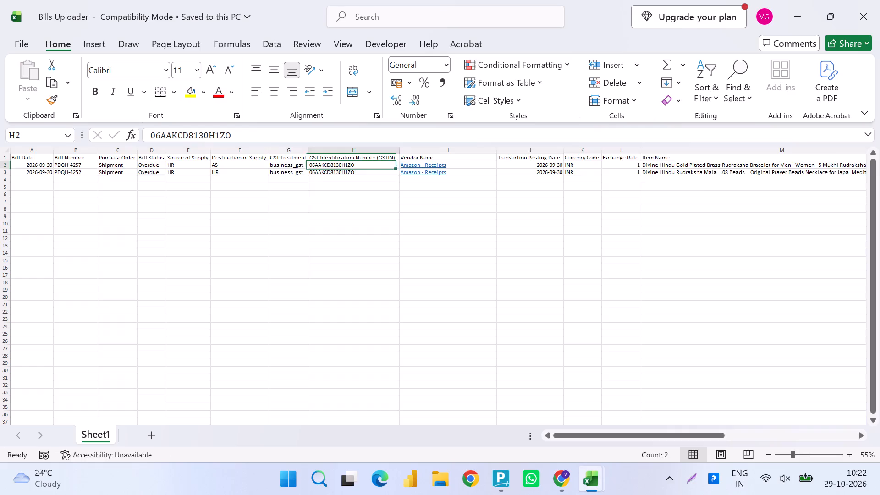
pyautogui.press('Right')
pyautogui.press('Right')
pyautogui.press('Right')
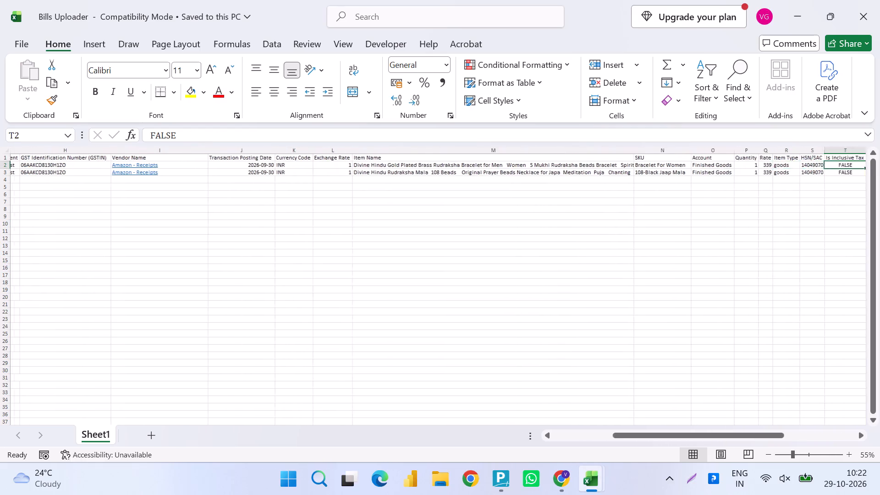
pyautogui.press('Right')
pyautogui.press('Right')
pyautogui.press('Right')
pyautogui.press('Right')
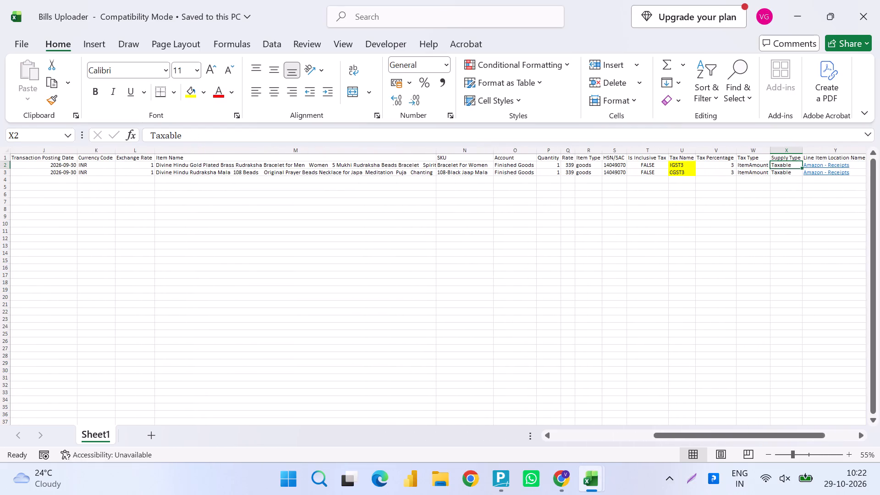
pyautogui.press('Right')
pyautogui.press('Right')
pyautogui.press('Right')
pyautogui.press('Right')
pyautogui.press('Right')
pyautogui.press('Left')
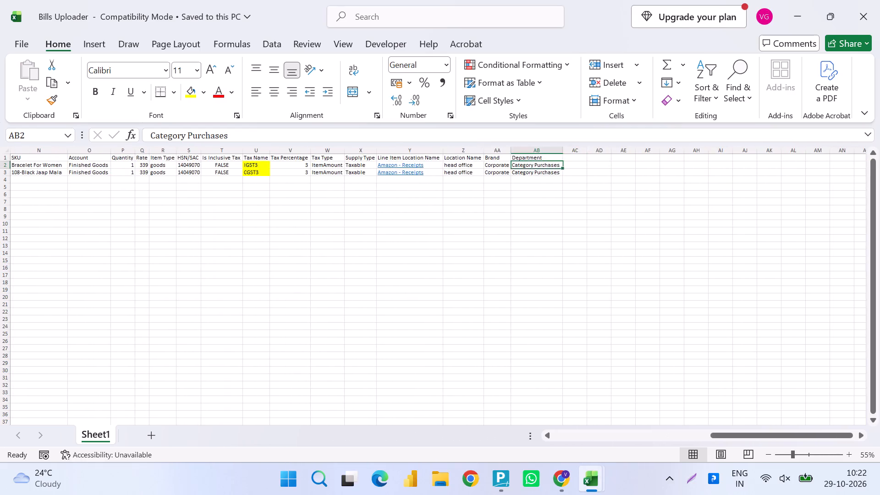
# Review the sample_invoices headers from TCS Payable Account to PurchaseOrder, looking for the Place of Supply column.
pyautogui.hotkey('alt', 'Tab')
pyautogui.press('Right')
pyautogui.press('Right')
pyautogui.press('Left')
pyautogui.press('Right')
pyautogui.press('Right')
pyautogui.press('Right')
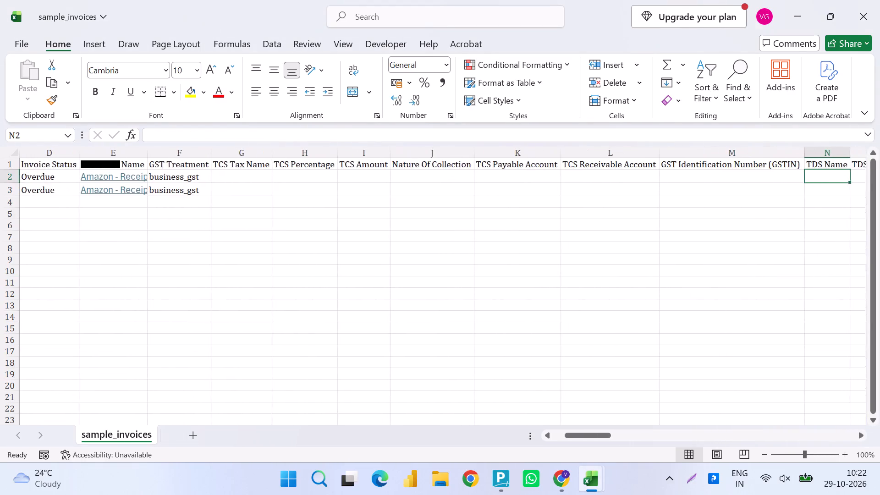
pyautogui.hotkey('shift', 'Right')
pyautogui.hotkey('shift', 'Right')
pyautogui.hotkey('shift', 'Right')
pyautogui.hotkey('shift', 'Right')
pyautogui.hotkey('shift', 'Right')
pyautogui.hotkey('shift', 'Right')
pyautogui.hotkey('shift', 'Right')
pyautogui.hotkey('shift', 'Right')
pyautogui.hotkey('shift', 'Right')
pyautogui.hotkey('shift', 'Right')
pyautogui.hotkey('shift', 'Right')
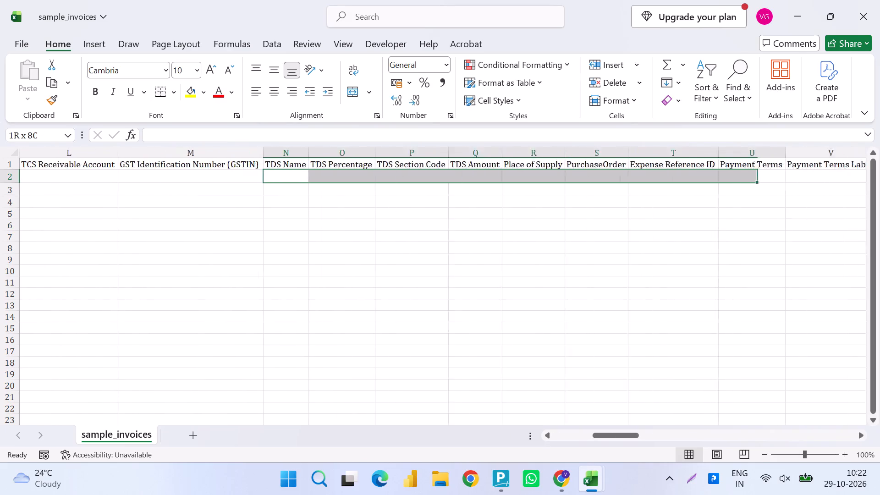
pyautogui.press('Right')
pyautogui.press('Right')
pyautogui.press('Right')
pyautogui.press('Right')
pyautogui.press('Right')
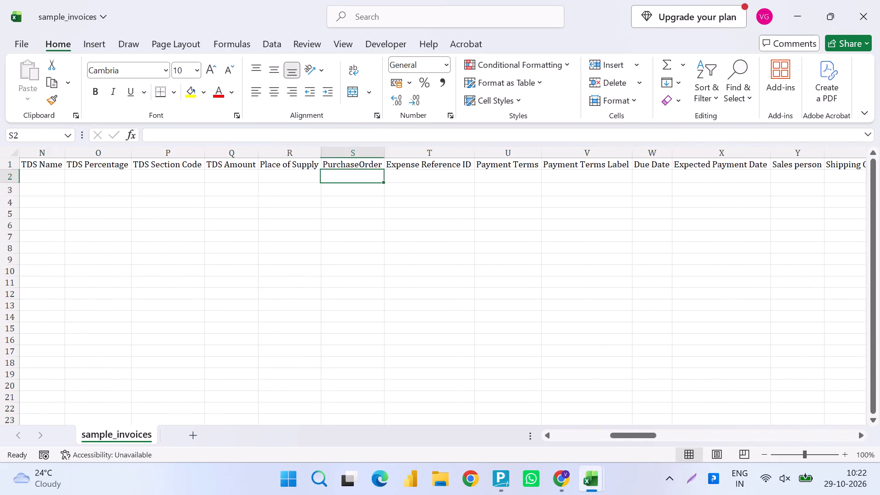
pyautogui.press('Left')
# Examine the Destination of Supply values and the remaining columns through Department in Bills Uploader.
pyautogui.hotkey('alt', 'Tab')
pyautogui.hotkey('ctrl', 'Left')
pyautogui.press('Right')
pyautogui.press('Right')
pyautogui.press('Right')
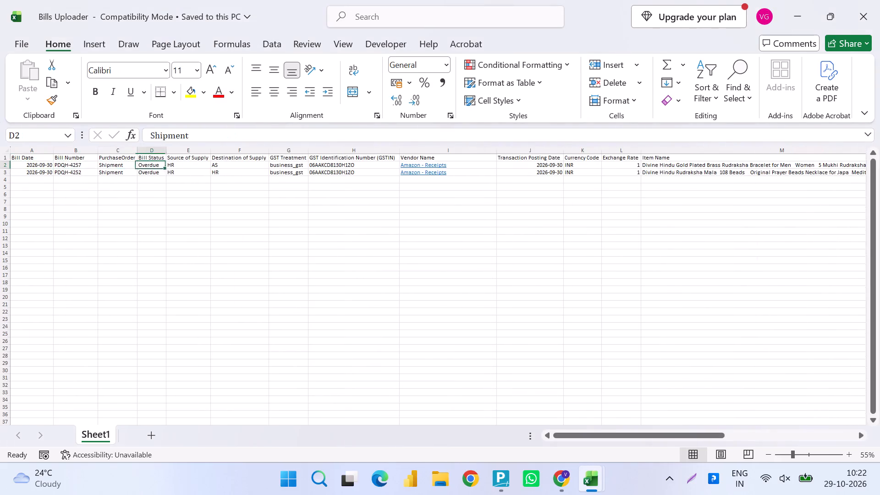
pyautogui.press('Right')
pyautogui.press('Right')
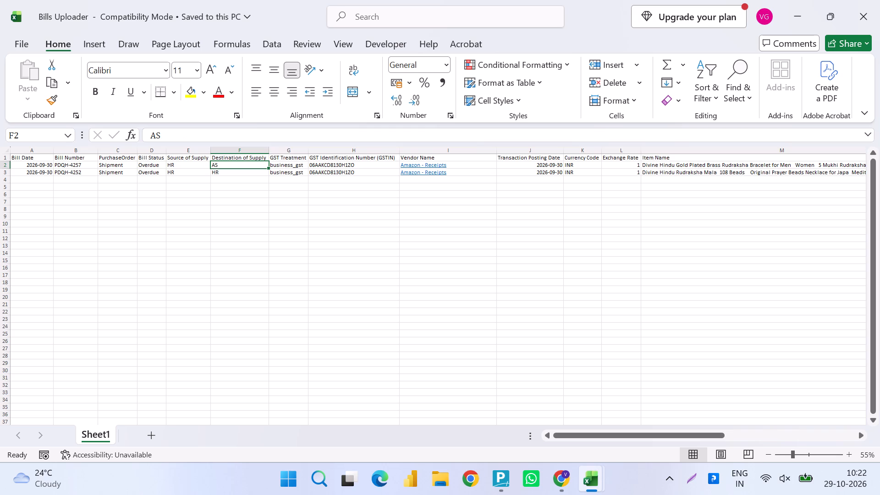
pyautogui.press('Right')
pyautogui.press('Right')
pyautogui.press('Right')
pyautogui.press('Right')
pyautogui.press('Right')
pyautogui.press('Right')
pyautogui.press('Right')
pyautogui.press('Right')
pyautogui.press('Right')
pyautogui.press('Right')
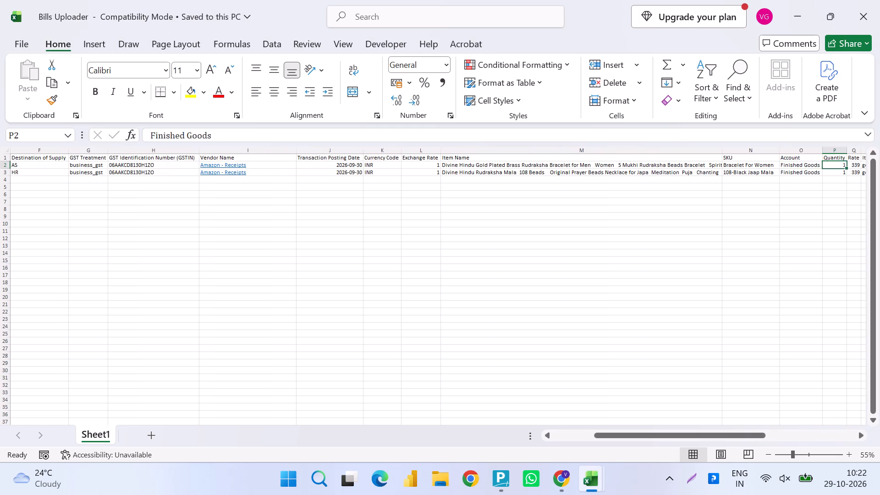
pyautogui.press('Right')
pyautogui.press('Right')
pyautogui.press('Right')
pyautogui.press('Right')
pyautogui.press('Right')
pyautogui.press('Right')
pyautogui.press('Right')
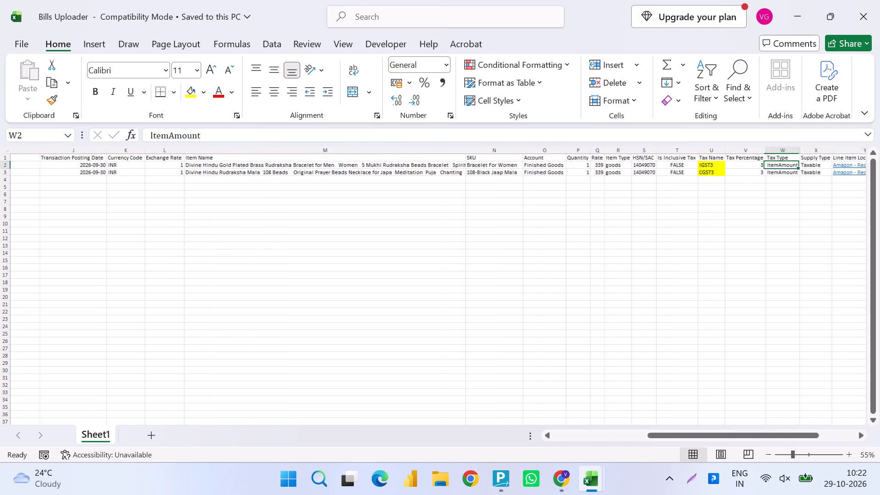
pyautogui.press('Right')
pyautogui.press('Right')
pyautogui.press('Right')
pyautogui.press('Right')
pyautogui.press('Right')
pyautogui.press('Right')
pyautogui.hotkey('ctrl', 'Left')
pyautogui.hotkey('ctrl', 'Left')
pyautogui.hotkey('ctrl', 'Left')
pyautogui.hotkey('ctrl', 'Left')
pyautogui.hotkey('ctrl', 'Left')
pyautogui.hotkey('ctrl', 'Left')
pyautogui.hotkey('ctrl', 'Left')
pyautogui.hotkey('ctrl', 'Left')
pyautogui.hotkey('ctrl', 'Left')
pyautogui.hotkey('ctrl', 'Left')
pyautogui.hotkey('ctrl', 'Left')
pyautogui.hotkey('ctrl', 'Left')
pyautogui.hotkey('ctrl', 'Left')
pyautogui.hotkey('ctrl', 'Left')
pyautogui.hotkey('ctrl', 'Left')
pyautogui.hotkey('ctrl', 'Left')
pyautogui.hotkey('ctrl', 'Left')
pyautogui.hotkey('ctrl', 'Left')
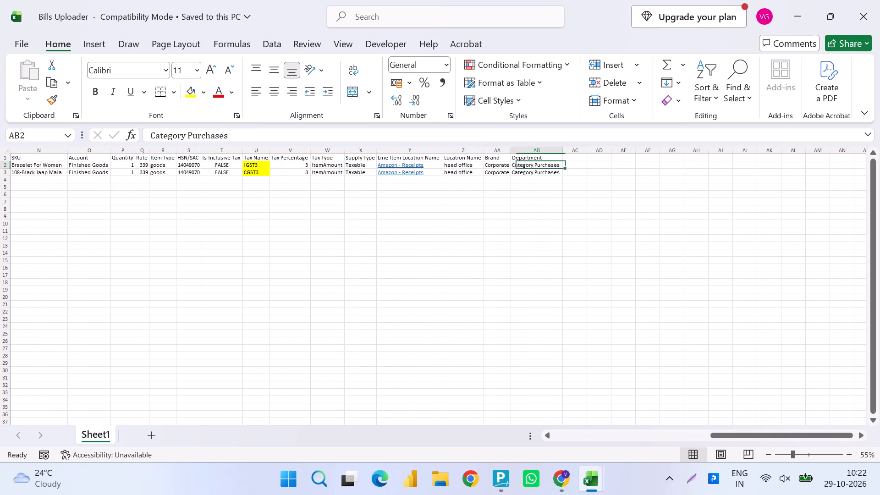
# Enter Assam and Haryana as the Place of Supply for the first and second invoices in sample_invoices.
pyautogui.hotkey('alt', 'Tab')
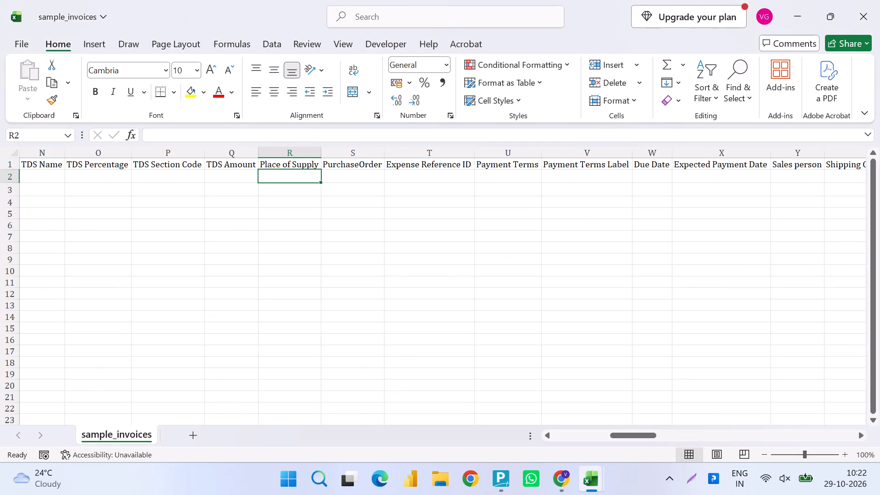
pyautogui.write('Assam')
pyautogui.press('Return')
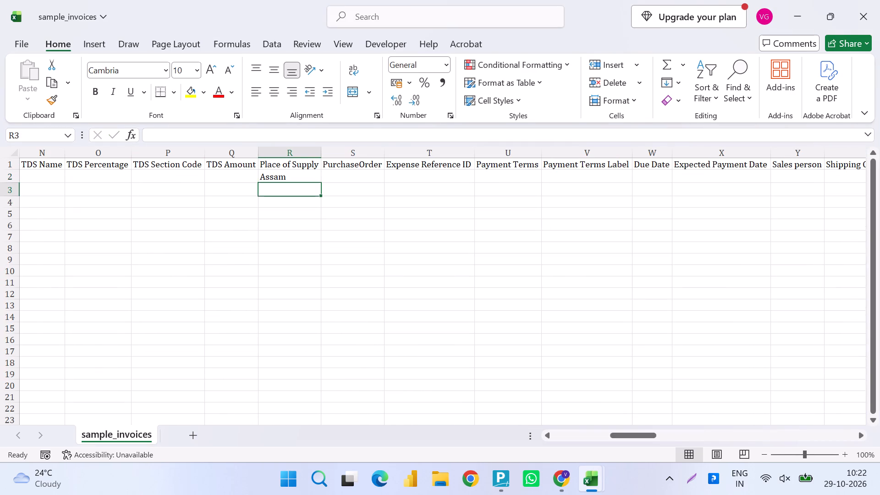
pyautogui.hotkey('shift', 'n')
pyautogui.press('BackSpace')
pyautogui.write('Haa')
pyautogui.press('BackSpace')
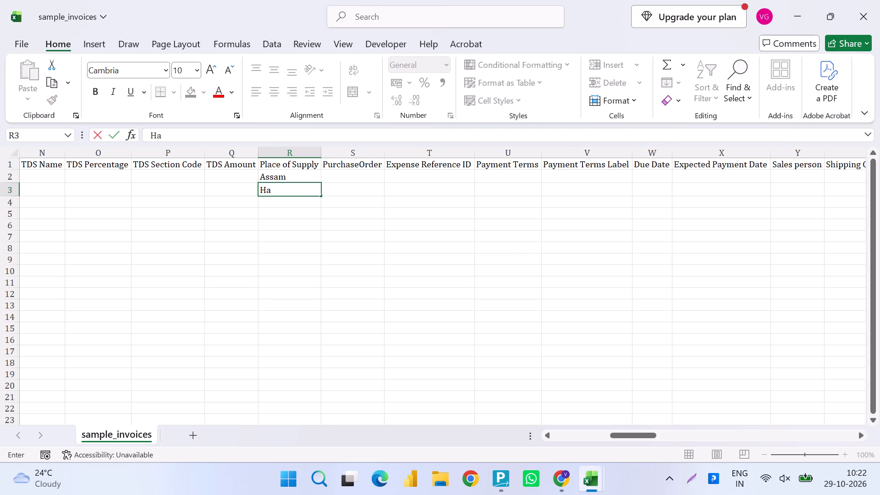
pyautogui.press('r')
pyautogui.write('yana')
pyautogui.press('Tab')
# Copy both Invoice Date values, 2026-09-30, into the Due Date and Expected Payment Date columns of sample_invoices.
pyautogui.press('Up')
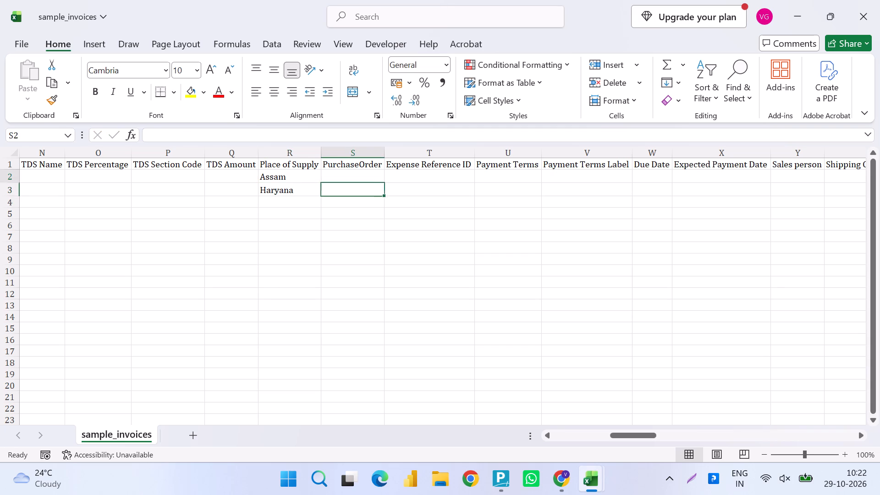
pyautogui.press('Right')
pyautogui.press('Right')
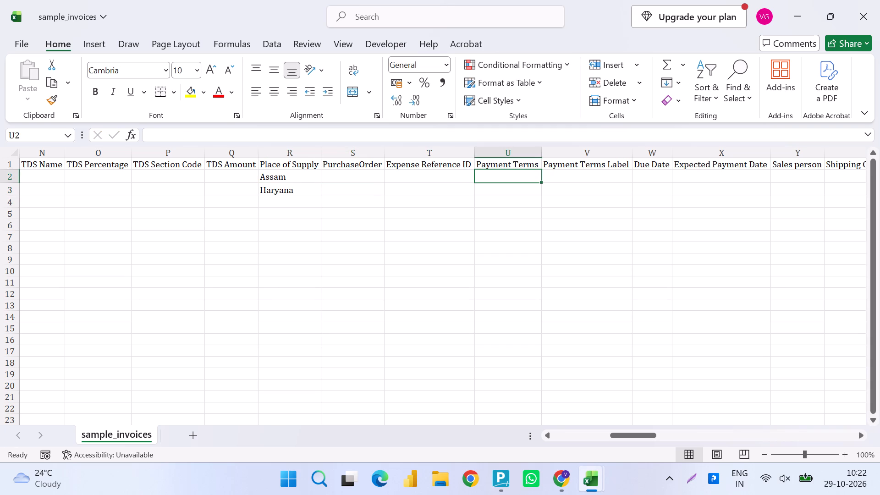
pyautogui.press('Right')
pyautogui.press('Right')
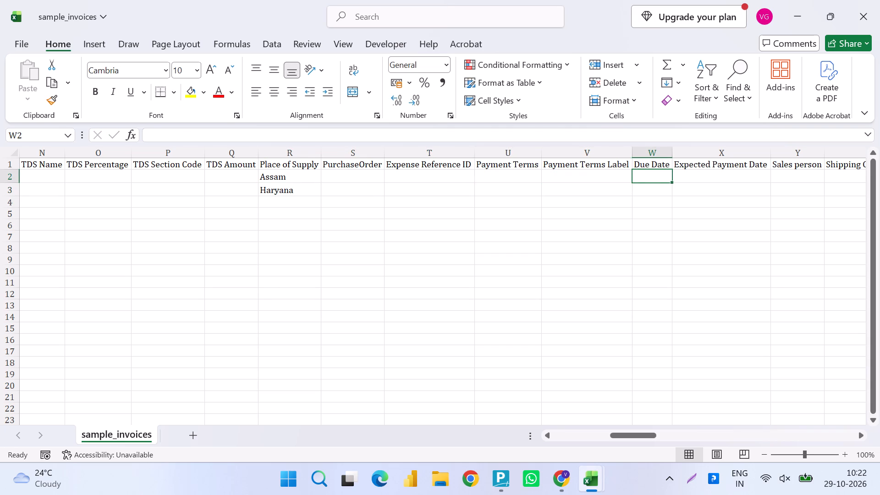
pyautogui.hotkey('ctrl', 'Left')
pyautogui.hotkey('ctrl', 'Left')
pyautogui.hotkey('ctrl', 'Left')
pyautogui.hotkey('ctrl', 'Left')
pyautogui.hotkey('ctrl', 'Left')
pyautogui.hotkey('ctrl', 'Left')
pyautogui.hotkey('ctrl', 'Left')
pyautogui.hotkey('ctrl', 'Left')
pyautogui.hotkey('ctrl', 'Left')
pyautogui.hotkey('ctrl', 'Left')
pyautogui.hotkey('ctrl', 'Left')
pyautogui.hotkey('ctrl', 'Left')
pyautogui.hotkey('ctrl', 'Left')
pyautogui.hotkey('ctrl', 'Left')
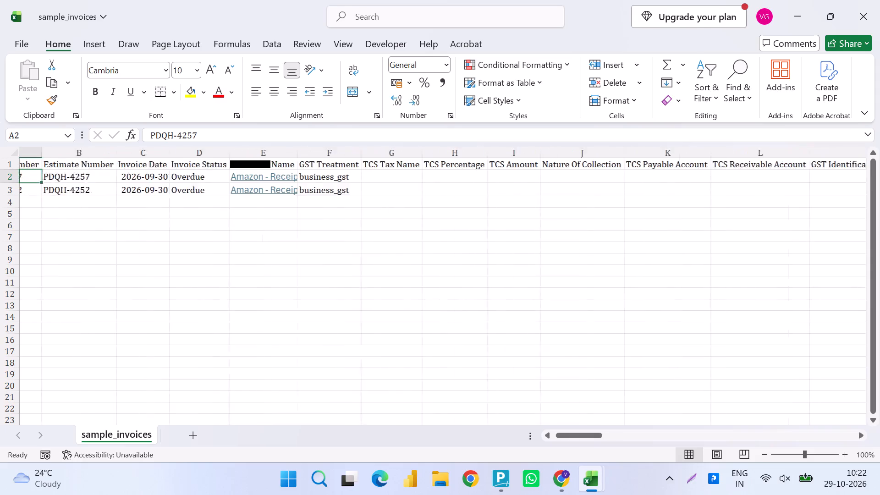
pyautogui.hotkey('shift', 'Down')
pyautogui.press('Right')
pyautogui.press('Right')
pyautogui.hotkey('shift', 'Down')
pyautogui.hotkey('ctrl', 'c')
pyautogui.hotkey('ctrl', 'Right')
pyautogui.hotkey('ctrl', 'Right')
pyautogui.hotkey('ctrl', 'Right')
pyautogui.hotkey('ctrl', 'Right')
pyautogui.hotkey('ctrl', 'Right')
pyautogui.hotkey('ctrl', 'Right')
pyautogui.hotkey('ctrl', 'Right')
pyautogui.hotkey('ctrl', 'Right')
pyautogui.hotkey('ctrl', 'Right')
pyautogui.hotkey('ctrl', 'Right')
pyautogui.hotkey('ctrl', 'Right')
pyautogui.hotkey('ctrl', 'Right')
pyautogui.hotkey('ctrl', 'Right')
pyautogui.hotkey('ctrl', 'Right')
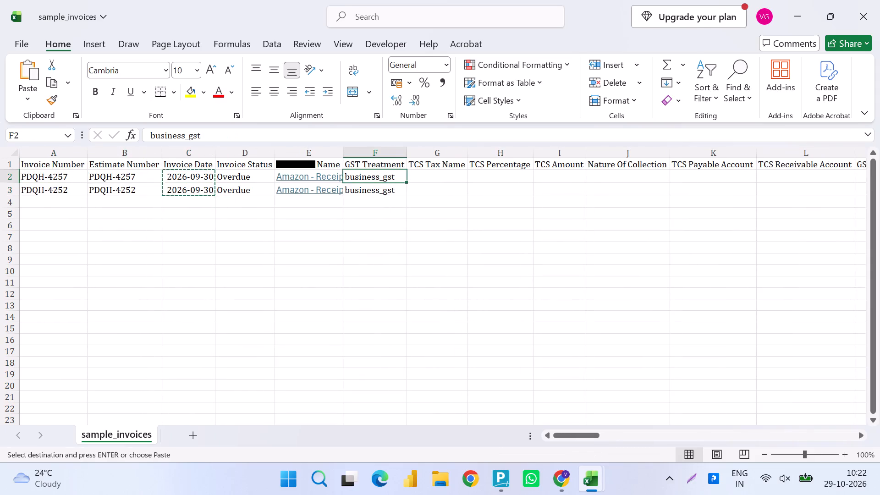
pyautogui.press('Right')
pyautogui.press('Right')
pyautogui.press('Right')
pyautogui.press('Right')
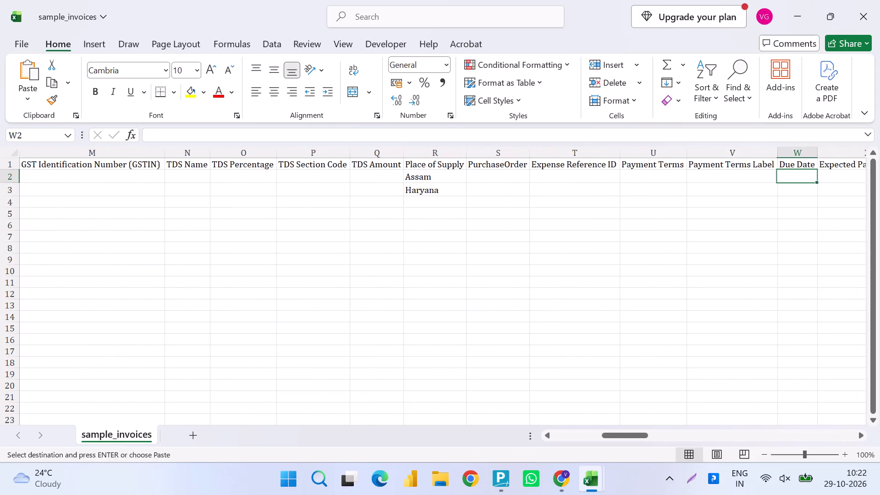
pyautogui.hotkey('ctrl', 'v')
pyautogui.press('Right')
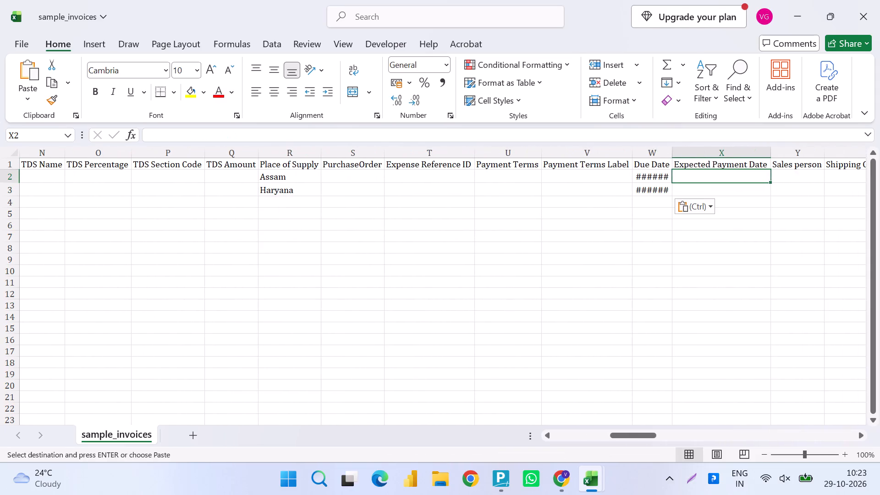
pyautogui.hotkey('ctrl', 'v')
pyautogui.press('Right')
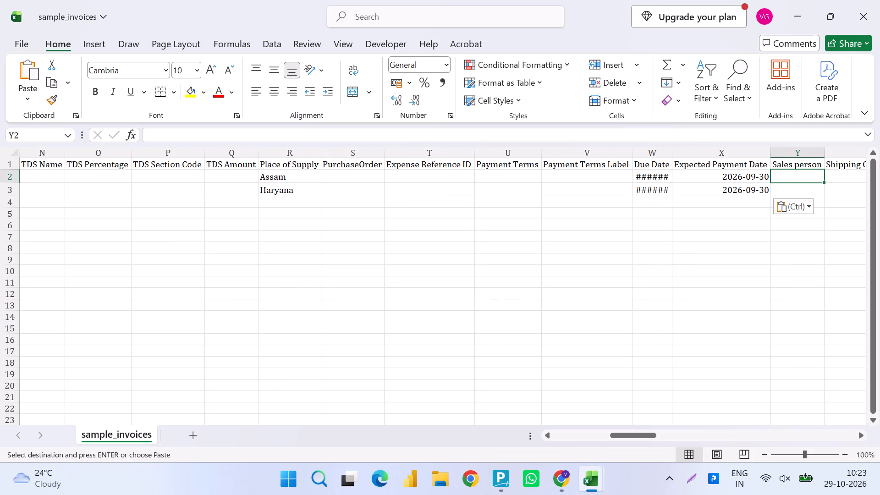
# Copy the two Divine Hindu item names from Bills Uploader into the Item Name column of sample_invoices.
pyautogui.press('Right')
pyautogui.press('Right')
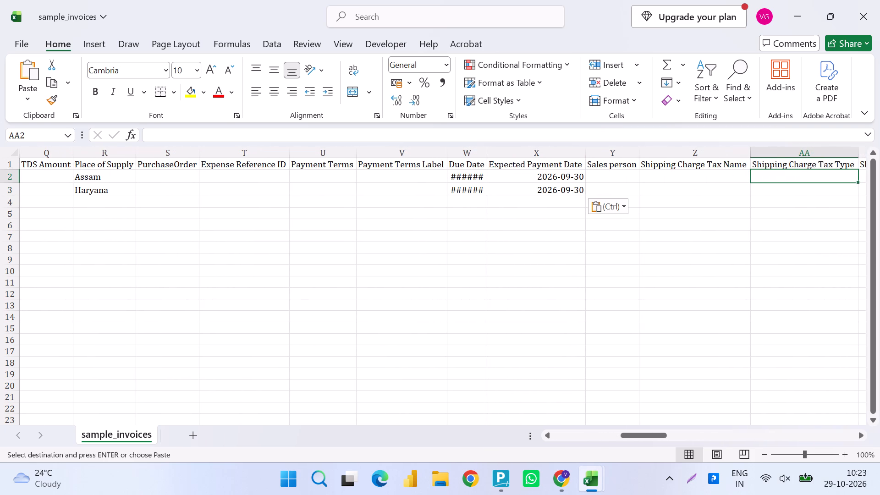
pyautogui.press('Right')
pyautogui.press('Right')
pyautogui.press('Right')
pyautogui.press('Right')
pyautogui.press('Right')
pyautogui.press('Right')
pyautogui.press('Right')
pyautogui.press('Right')
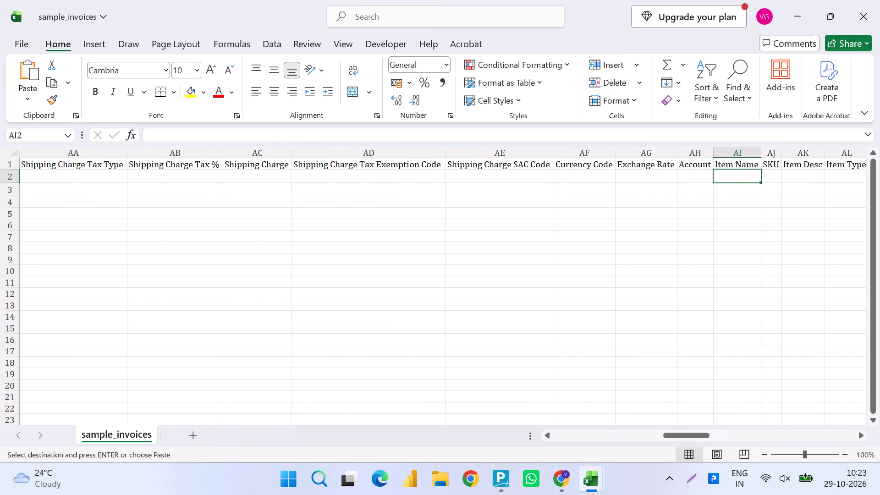
pyautogui.hotkey('alt', 'Tab')
pyautogui.press('Right')
pyautogui.press('Right')
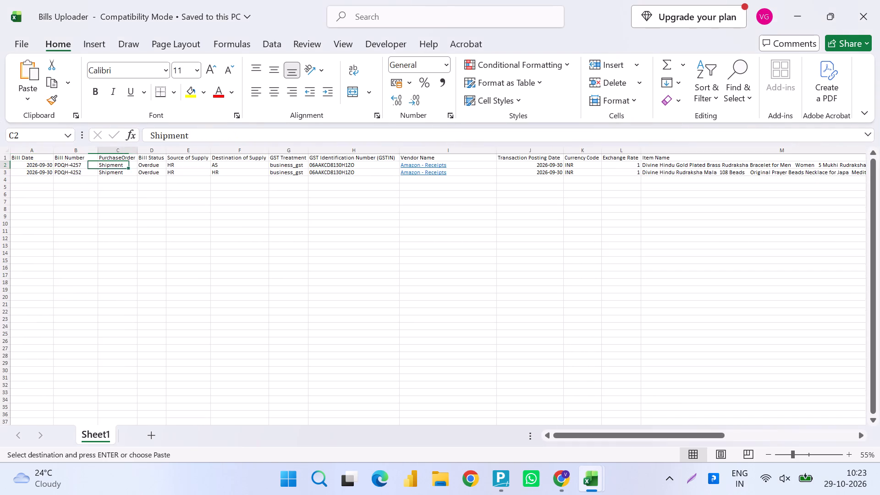
pyautogui.press('Right')
pyautogui.press('Right')
pyautogui.press('Right')
pyautogui.press('Right')
pyautogui.press('Right')
pyautogui.press('Right')
pyautogui.press('Right')
pyautogui.press('Right')
pyautogui.press('Right')
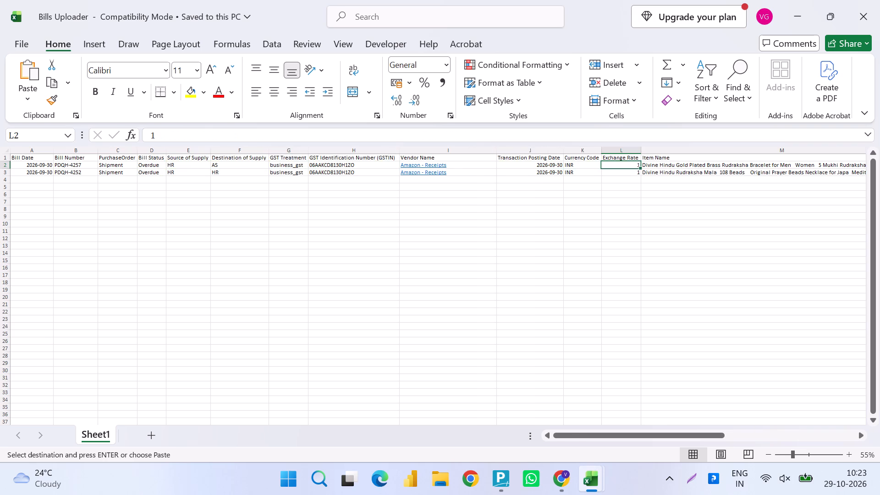
pyautogui.press('Right')
pyautogui.hotkey('shift', 'Down')
pyautogui.hotkey('ctrl', 'c')
pyautogui.hotkey('alt', 'Tab')
pyautogui.hotkey('ctrl', 'v')
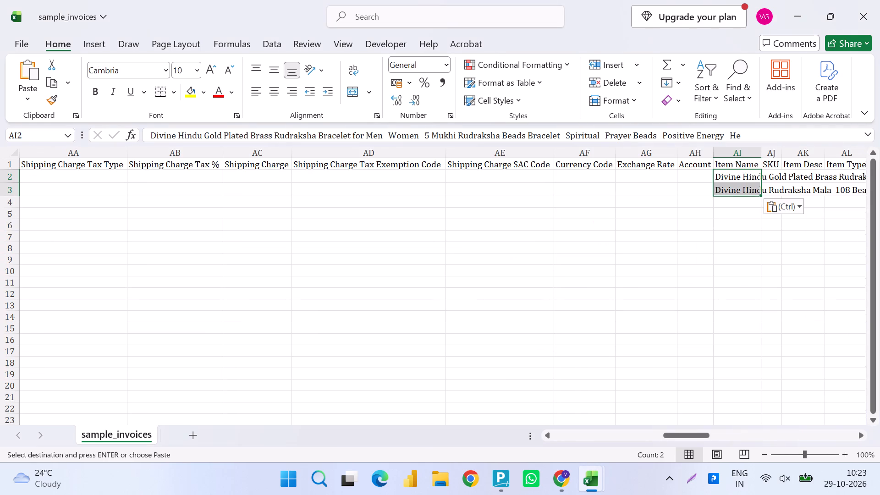
# Copy the SKUs Bracelet For Women and 108-Black Jaap Mala from Bills Uploader into the SKU column of sample_invoices.
pyautogui.hotkey('alt', 'Tab')
pyautogui.press('Right')
pyautogui.hotkey('shift', 'Down')
pyautogui.hotkey('ctrl', 'c')
pyautogui.hotkey('alt', 'Tab')
pyautogui.press('Right')
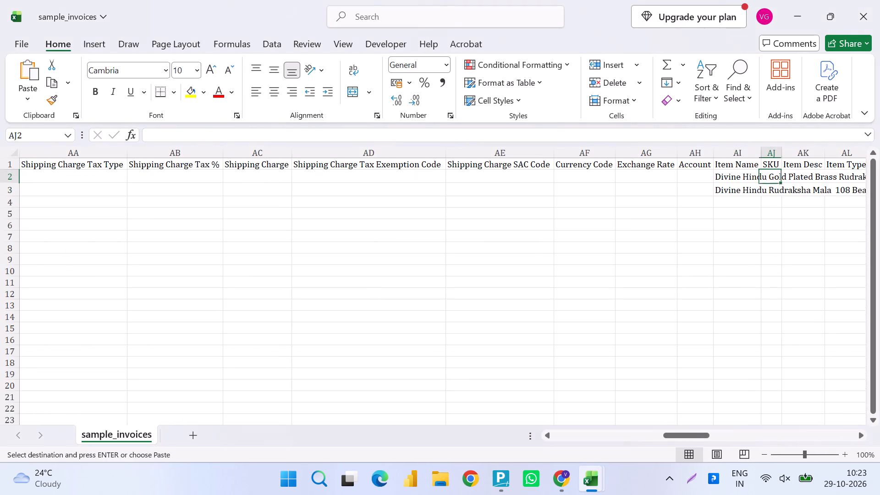
pyautogui.hotkey('ctrl', 'v')
pyautogui.press('Right')
# Duplicate both Item Name values into the Item Desc column of sample_invoices.
pyautogui.hotkey('alt', 'Tab')
pyautogui.hotkey('alt', 'Tab')
pyautogui.press('Left')
pyautogui.press('Left')
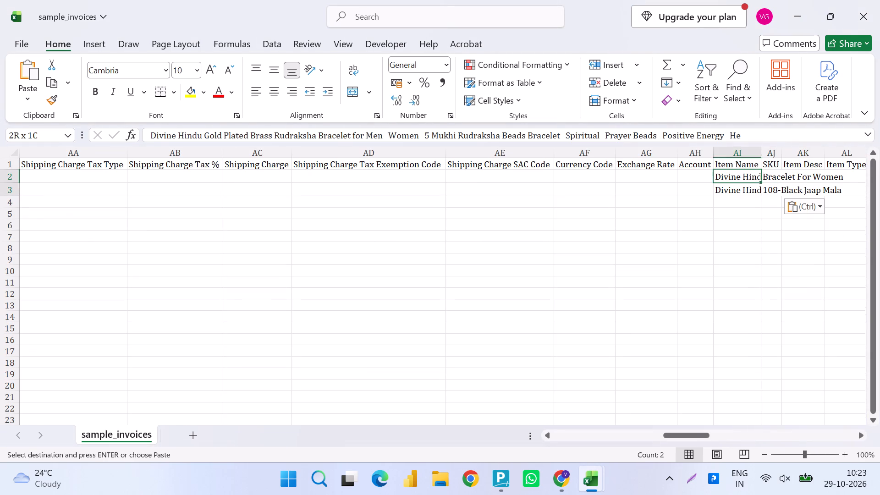
pyautogui.hotkey('shift', 'Down')
pyautogui.hotkey('ctrl', 'c')
pyautogui.press('Right')
pyautogui.press('Right')
pyautogui.hotkey('ctrl', 'v')
# Copy the two Finished Goods account values from Bills Uploader into the HSN/SAC column of sample_invoices.
pyautogui.press('Left')
pyautogui.hotkey('alt', 'Tab')
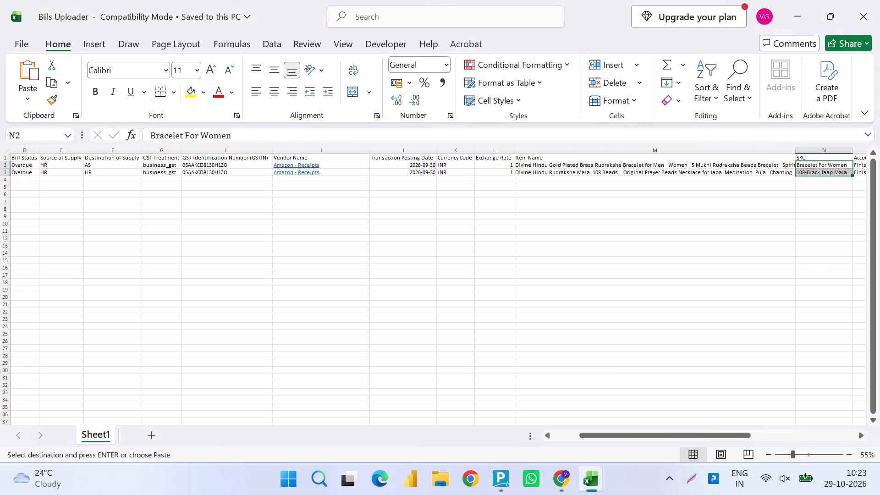
pyautogui.hotkey('alt', 'Tab')
pyautogui.press('Right')
pyautogui.press('Right')
pyautogui.press('Right')
pyautogui.press('Left')
pyautogui.press('Left')
pyautogui.press('Left')
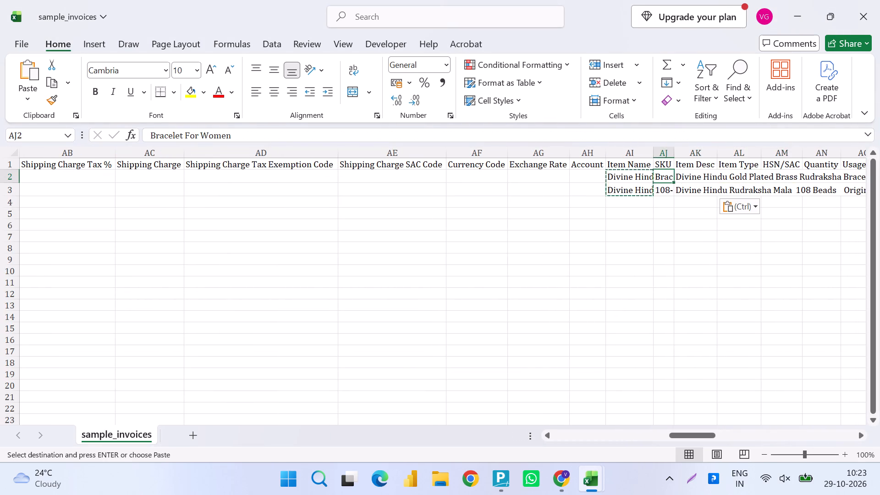
pyautogui.press('Right')
pyautogui.press('Right')
pyautogui.hotkey('alt', 'Tab')
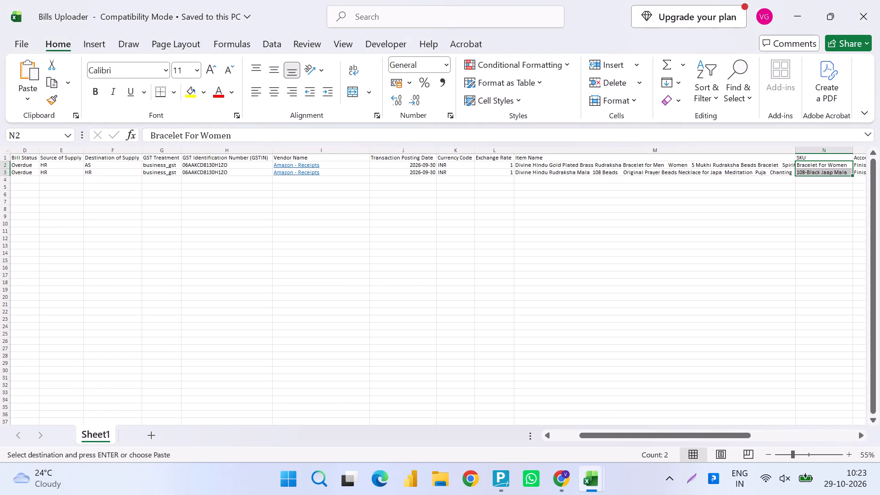
pyautogui.press('Tab')
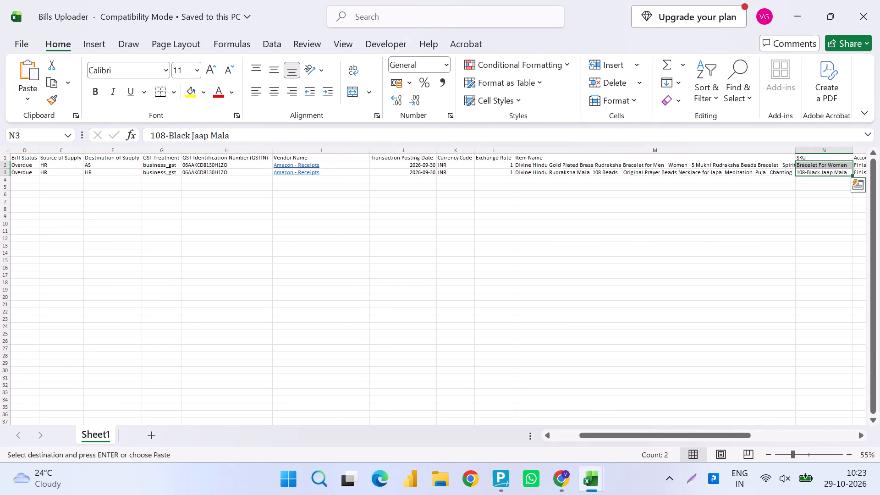
pyautogui.press('Right')
pyautogui.hotkey('shift', 'Up')
pyautogui.hotkey('ctrl', 'c')
pyautogui.hotkey('alt', 'Tab')
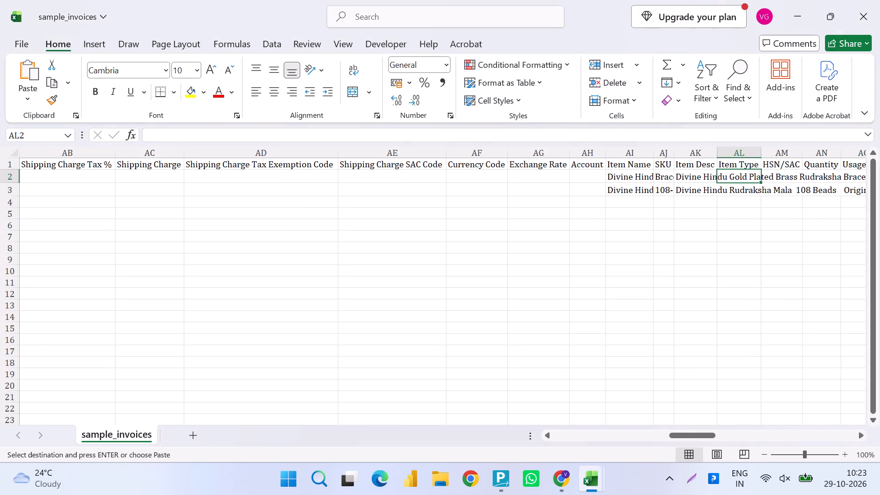
pyautogui.press('Right')
pyautogui.hotkey('ctrl', 'v')
# Enter a Quantity of 1 for both invoices in sample_invoices.
pyautogui.press('Right')
pyautogui.hotkey('alt', 'Tab')
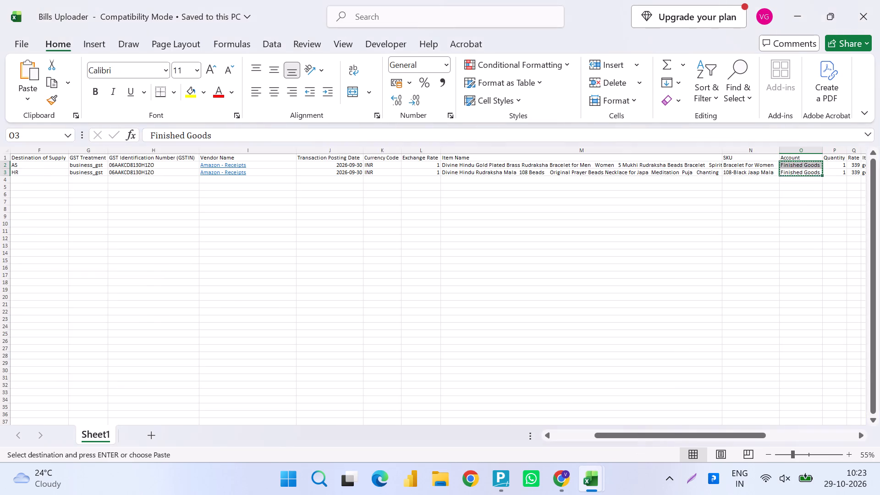
pyautogui.hotkey('alt', 'Tab')
pyautogui.press('1')
pyautogui.press('Return')
pyautogui.press('1')
pyautogui.press('Return')
# Compare the Bills Uploader columns from Rate through Department with the sample_invoices headers from Usage unit to Is Inclusive Tax.
pyautogui.press('Up')
pyautogui.press('Right')
pyautogui.press('Right')
pyautogui.press('Up')
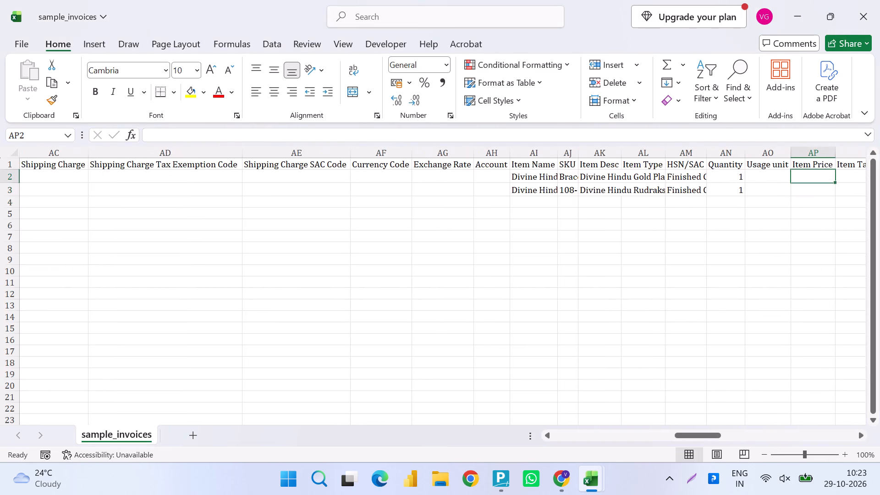
pyautogui.press('Up')
pyautogui.press('Left')
pyautogui.hotkey('alt', 'Tab')
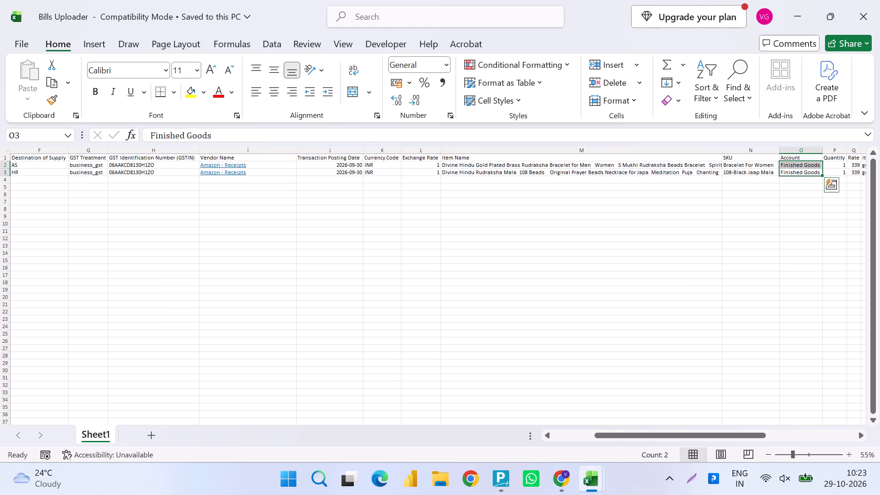
pyautogui.press('Right')
pyautogui.press('Right')
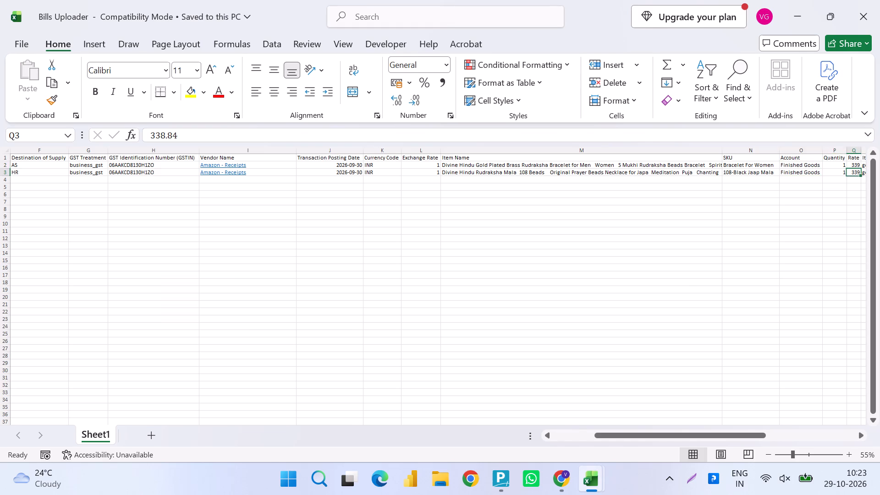
pyautogui.hotkey('shift', 'Up')
pyautogui.hotkey('shift', 'Right')
pyautogui.hotkey('shift', 'Right')
pyautogui.hotkey('shift', 'Right')
pyautogui.hotkey('shift', 'Right')
pyautogui.hotkey('shift', 'Right')
pyautogui.hotkey('shift', 'Right')
pyautogui.hotkey('shift', 'Right')
pyautogui.hotkey('shift', 'Right')
pyautogui.hotkey('shift', 'Right')
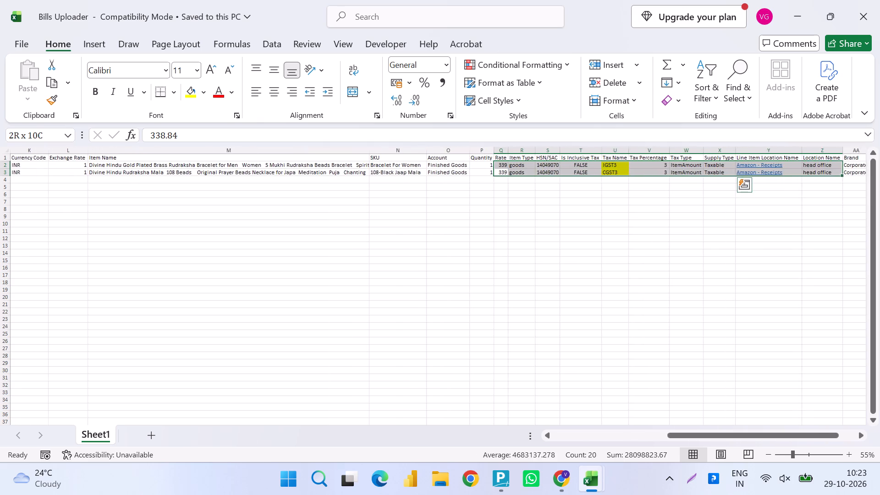
pyautogui.hotkey('shift', 'Right')
pyautogui.hotkey('shift', 'Right')
pyautogui.hotkey('shift', 'Right')
pyautogui.hotkey('shift', 'Right')
pyautogui.hotkey('shift', 'Left')
pyautogui.hotkey('alt', 'Tab')
pyautogui.press('Right')
pyautogui.press('Right')
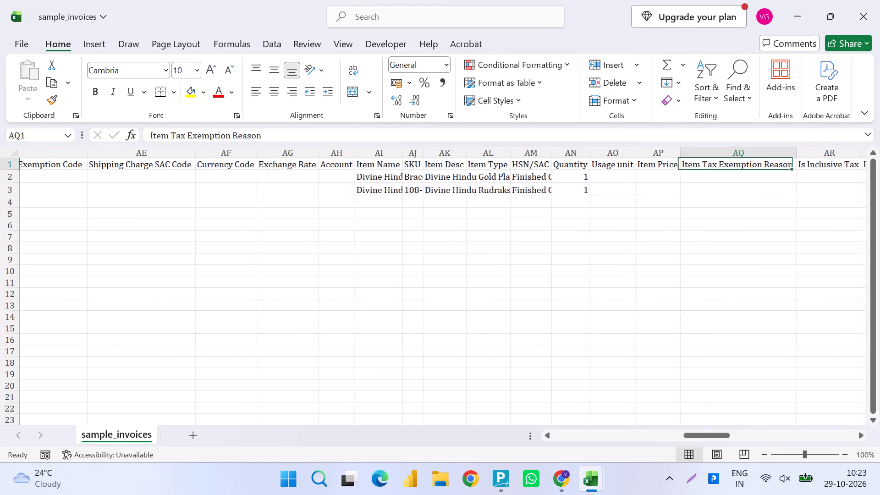
pyautogui.press('Right')
pyautogui.press('Left')
pyautogui.press('Left')
pyautogui.press('Down')
pyautogui.press('Right')
pyautogui.press('Left')
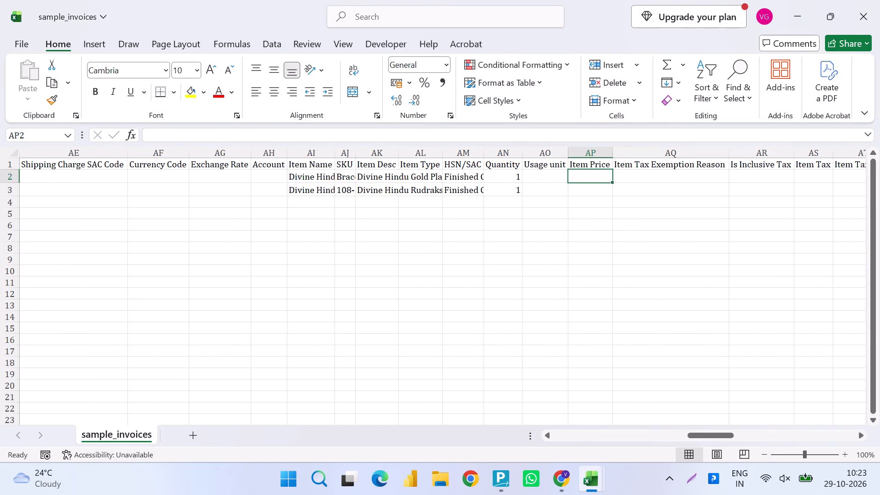
# Copy the Rate values 338.83 and 338.84 from Bills Uploader into the Item Price column of sample_invoices.
pyautogui.hotkey('alt', 'Tab')
pyautogui.press('Left')
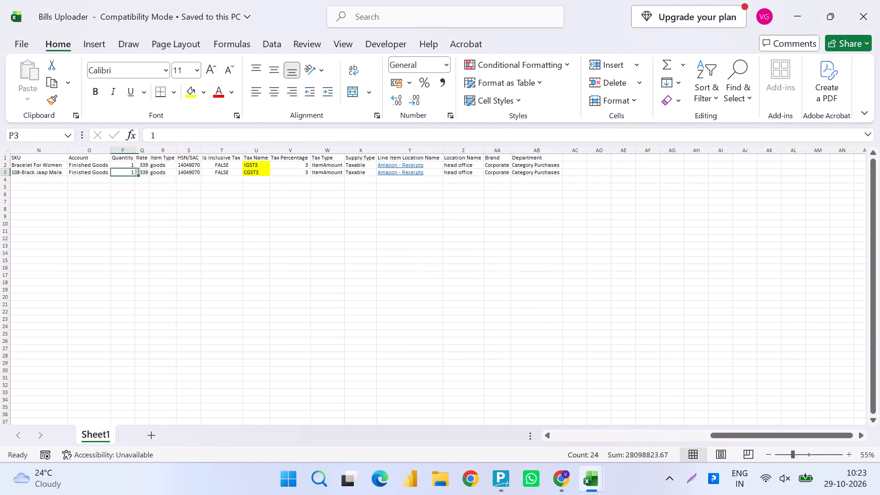
pyautogui.press('Right')
pyautogui.hotkey('shift', 'Up')
pyautogui.hotkey('ctrl', 'c')
pyautogui.hotkey('alt', 'Tab')
pyautogui.hotkey('ctrl', 'v')
pyautogui.press('Right')
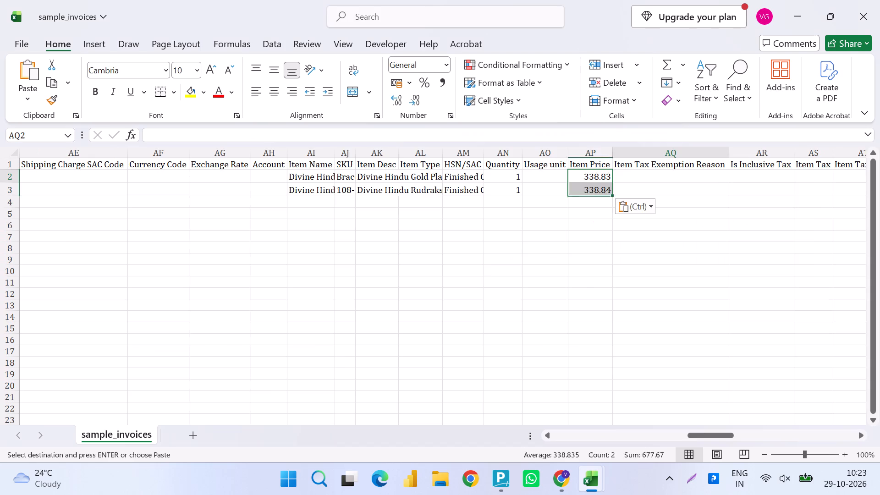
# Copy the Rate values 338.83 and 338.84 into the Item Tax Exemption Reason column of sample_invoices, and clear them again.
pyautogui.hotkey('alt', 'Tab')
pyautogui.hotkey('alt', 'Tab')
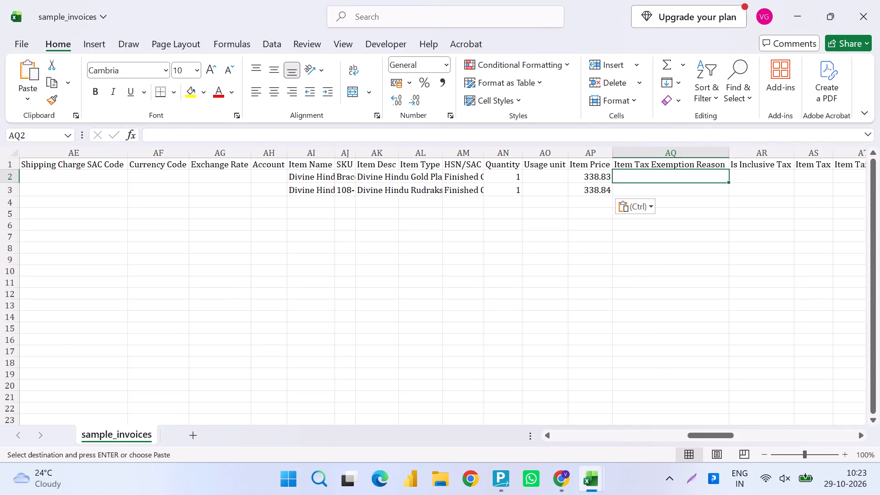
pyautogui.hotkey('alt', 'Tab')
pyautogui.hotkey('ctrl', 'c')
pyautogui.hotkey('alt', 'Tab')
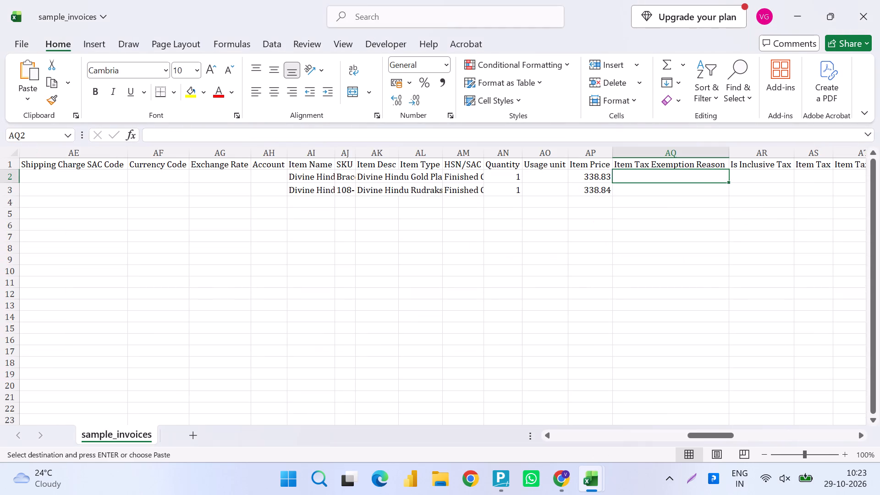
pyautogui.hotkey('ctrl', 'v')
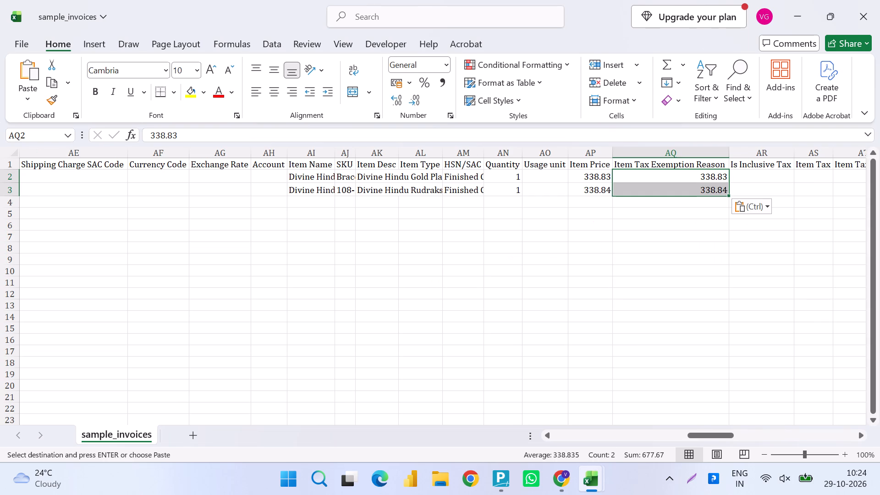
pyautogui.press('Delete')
# Review the sample_invoices tax column headers from Item Tax Exemption Reason through the reverse charge columns.
pyautogui.press('Right')
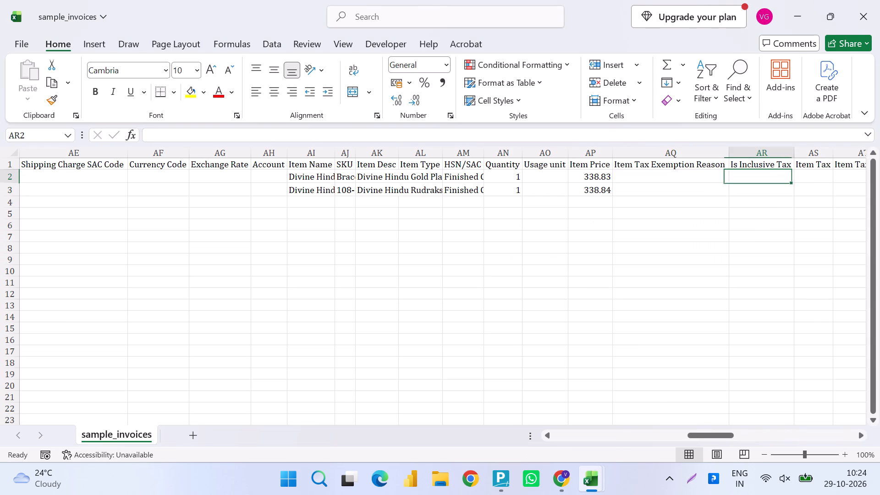
pyautogui.hotkey('alt', 'Tab')
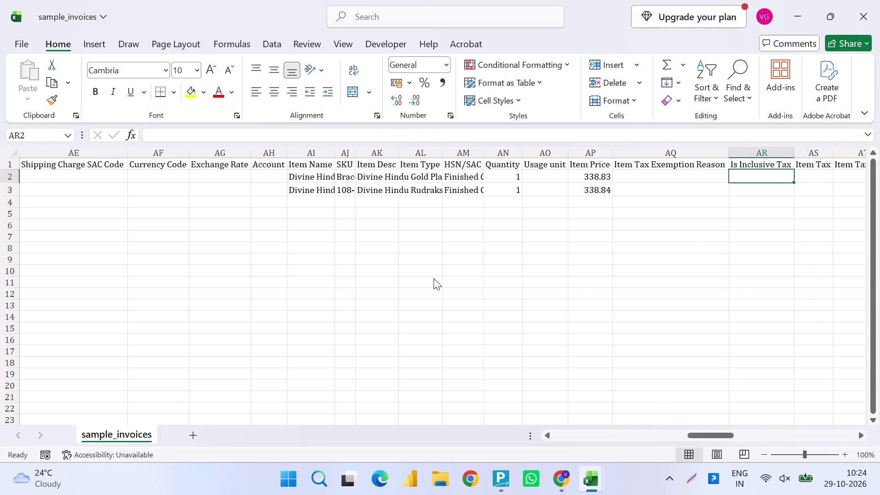
pyautogui.hotkey('alt', 'Tab')
pyautogui.press('Right')
pyautogui.press('Right')
pyautogui.press('Right')
pyautogui.press('Right')
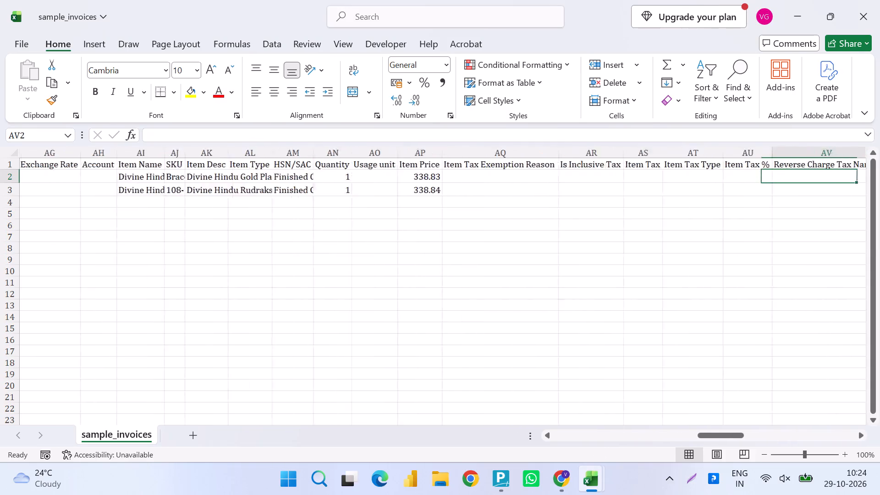
pyautogui.press('Right')
pyautogui.press('Right')
pyautogui.press('Right')
pyautogui.press('Right')
pyautogui.press('Left')
pyautogui.press('Left')
pyautogui.press('Left')
pyautogui.press('Left')
pyautogui.press('Left')
pyautogui.press('Left')
pyautogui.press('Left')
pyautogui.press('Left')
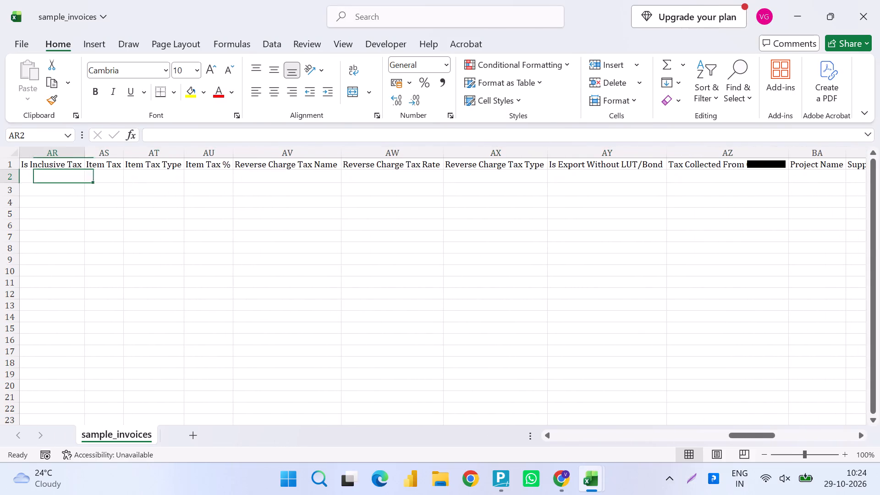
pyautogui.press('Left')
pyautogui.press('Right')
pyautogui.press('Left')
pyautogui.press('Left')
pyautogui.press('Right')
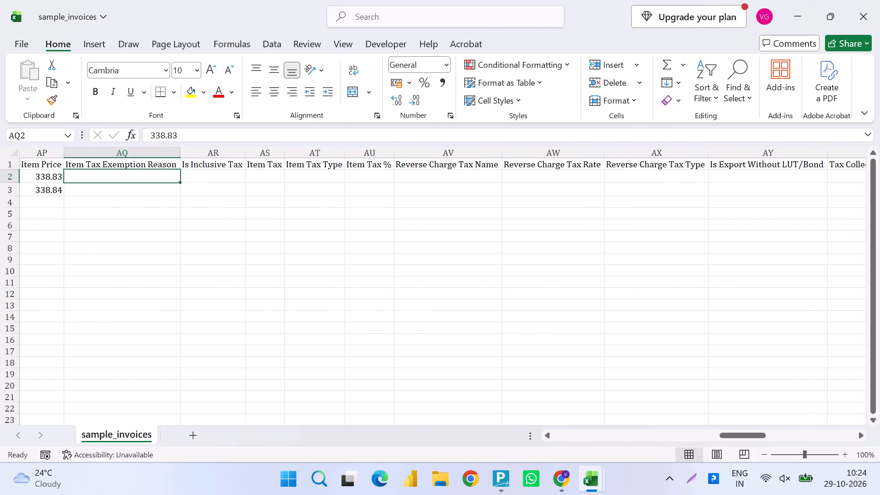
pyautogui.press('Right')
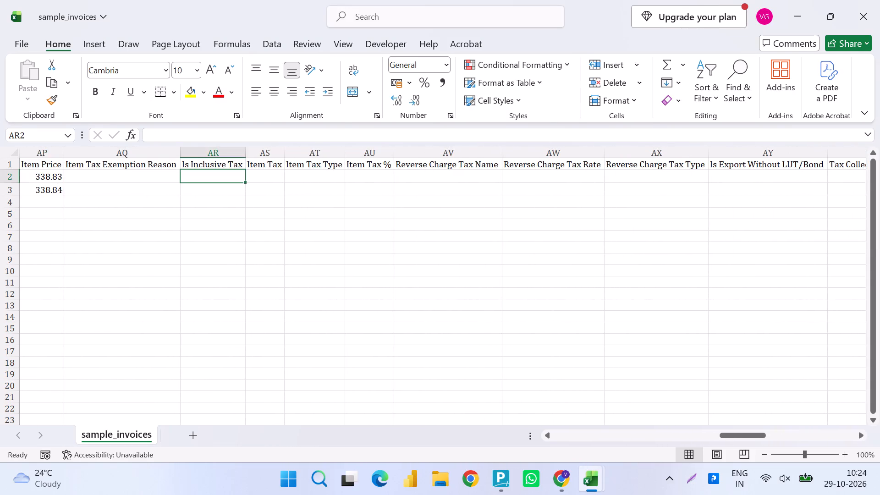
# Copy the two FALSE values for Is Inclusive Tax from Bills Uploader into the Is Inclusive Tax column of sample_invoices.
pyautogui.hotkey('alt', 'Tab')
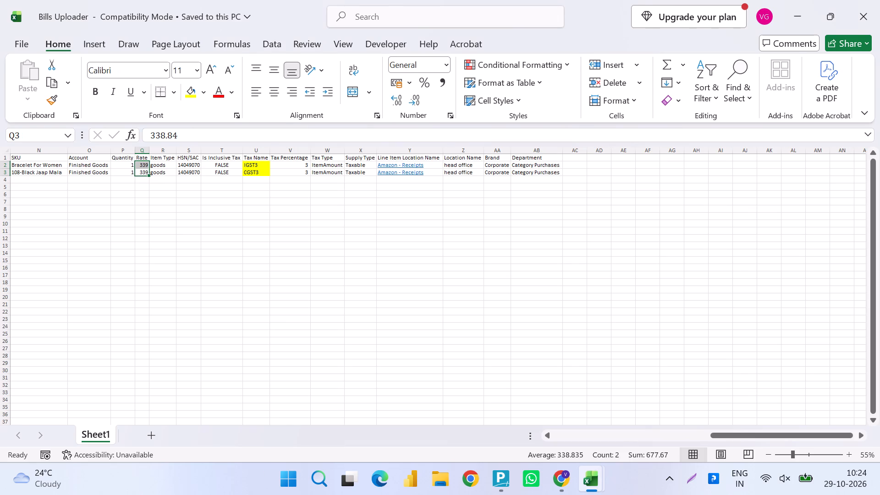
pyautogui.press('Right')
pyautogui.press('Right')
pyautogui.press('Right')
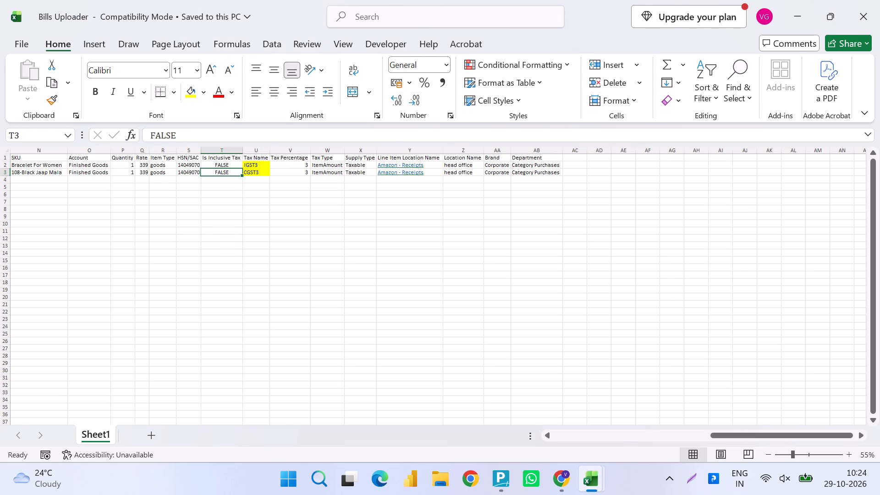
pyautogui.hotkey('shift', 'Up')
pyautogui.hotkey('ctrl', 'c')
pyautogui.hotkey('alt', 'Tab')
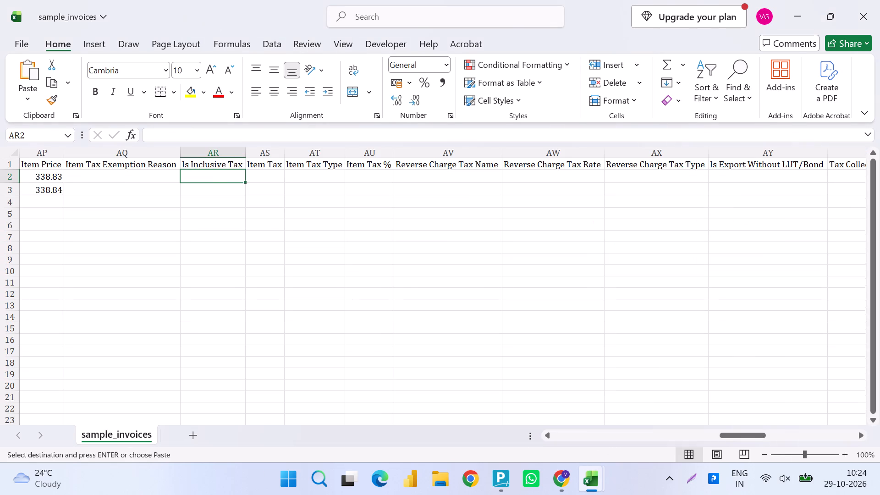
pyautogui.hotkey('ctrl', 'v')
# Copy the Tax Name values IGST3 and CGST3 with their Tax Percentage of 3 from Bills Uploader into sample_invoices, starting at Item Tax.
pyautogui.press('Right')
pyautogui.hotkey('alt', 'Tab')
pyautogui.press('Left')
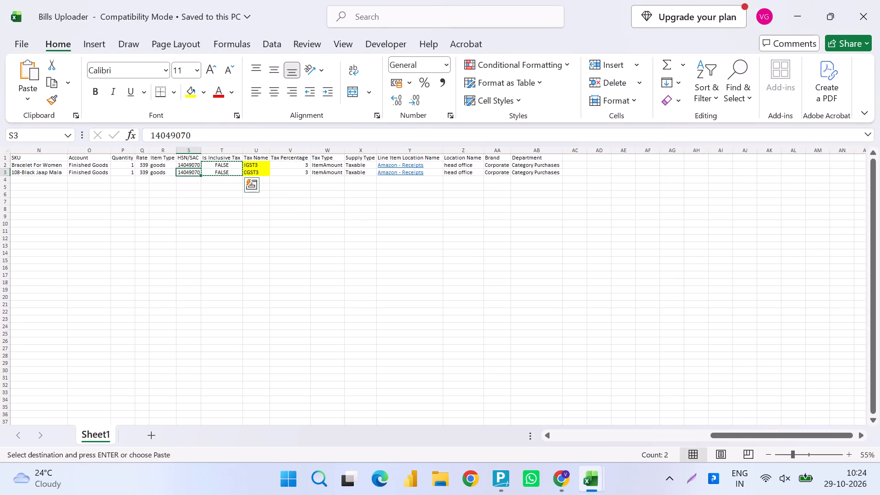
pyautogui.press('Left')
pyautogui.press('Up')
pyautogui.hotkey('alt', 'Tab')
pyautogui.press('Right')
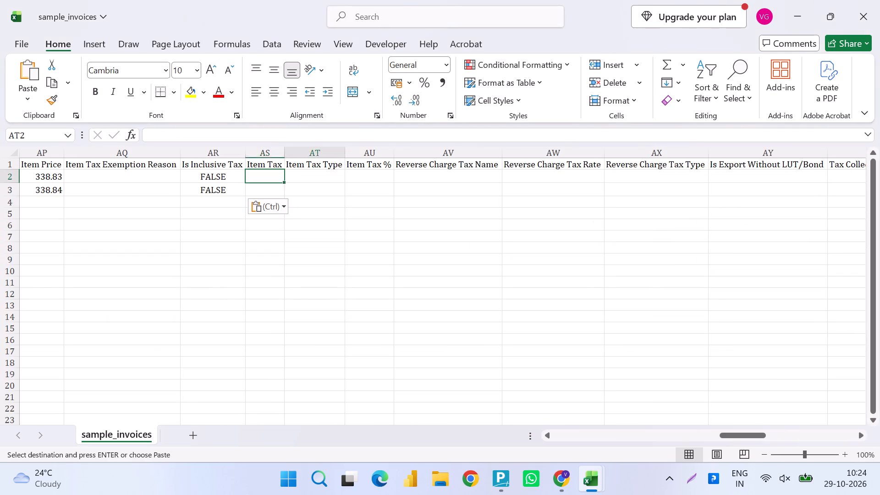
pyautogui.hotkey('alt', 'Tab')
pyautogui.press('Right')
pyautogui.press('Right')
pyautogui.press('Right')
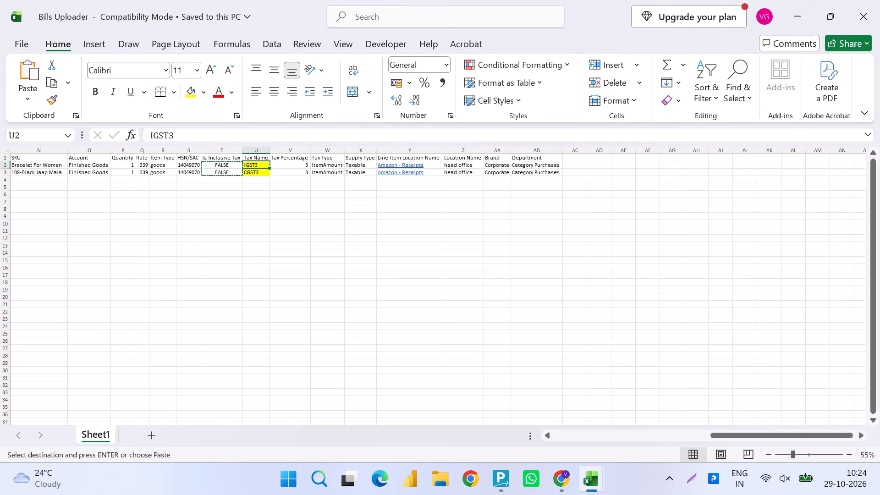
pyautogui.hotkey('shift', 'Down')
pyautogui.hotkey('shift', 'Right')
pyautogui.hotkey('ctrl', 'c')
pyautogui.hotkey('alt', 'Tab')
pyautogui.press('Left')
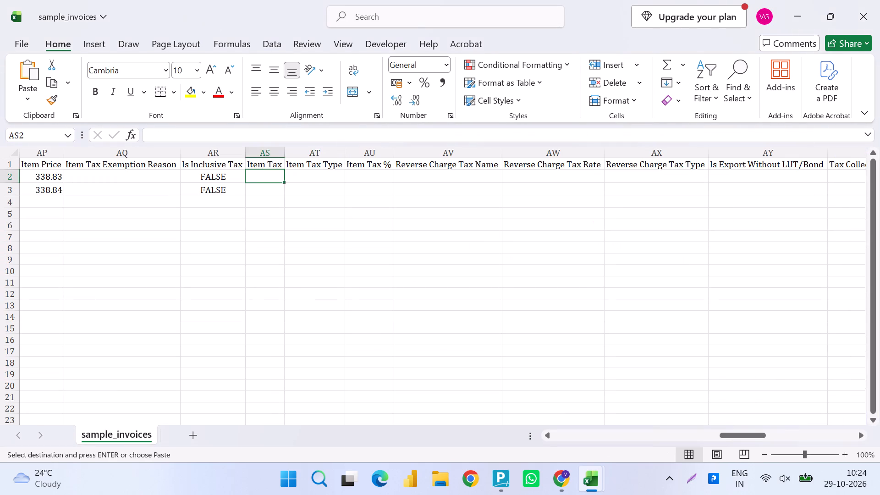
pyautogui.hotkey('ctrl', 'v')
# Move the pasted tax names and percentages one column over, into Item Tax Type and Item Tax %.
pyautogui.hotkey('ctrl', 'x')
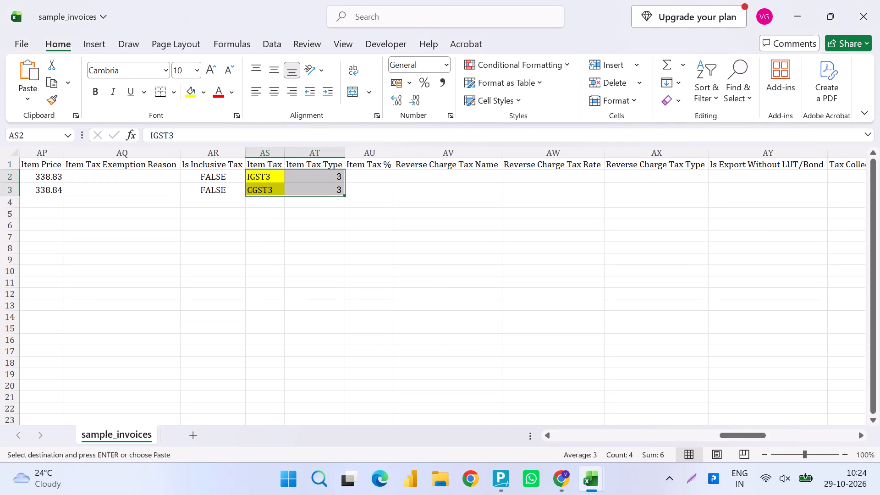
pyautogui.press('Right')
pyautogui.press('Return')
pyautogui.press('Left')
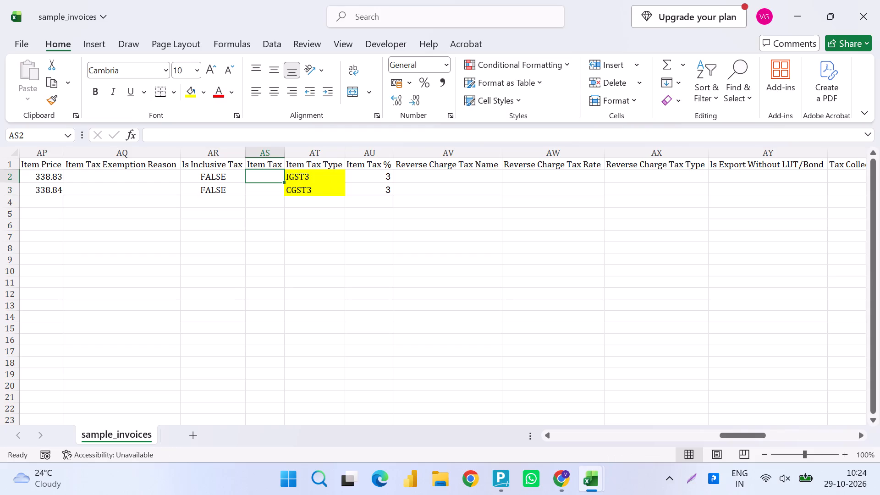
# Review the remaining sample_invoices headers from Reverse Charge Tax Name to Warehouse Name for columns that match Bills Uploader data.
pyautogui.press('Right')
pyautogui.press('Right')
pyautogui.press('Right')
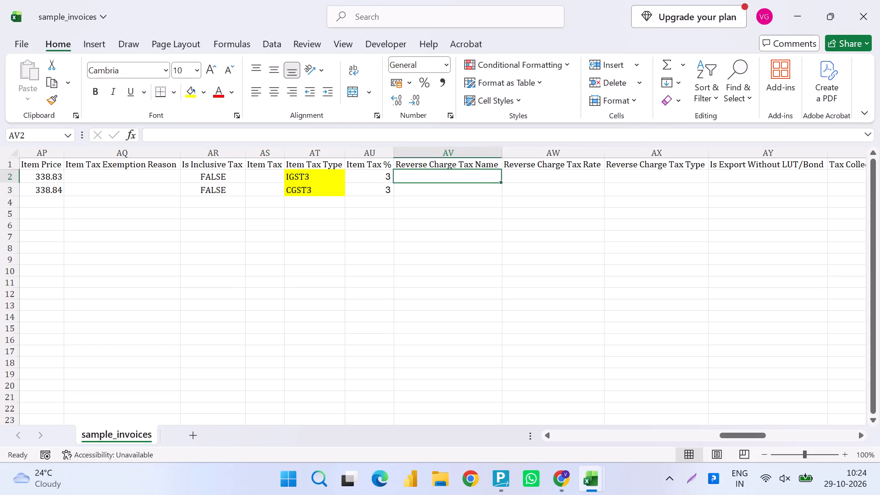
pyautogui.press('Right')
pyautogui.press('Right')
pyautogui.press('Right')
pyautogui.press('Right')
pyautogui.press('Right')
pyautogui.press('Right')
pyautogui.press('Right')
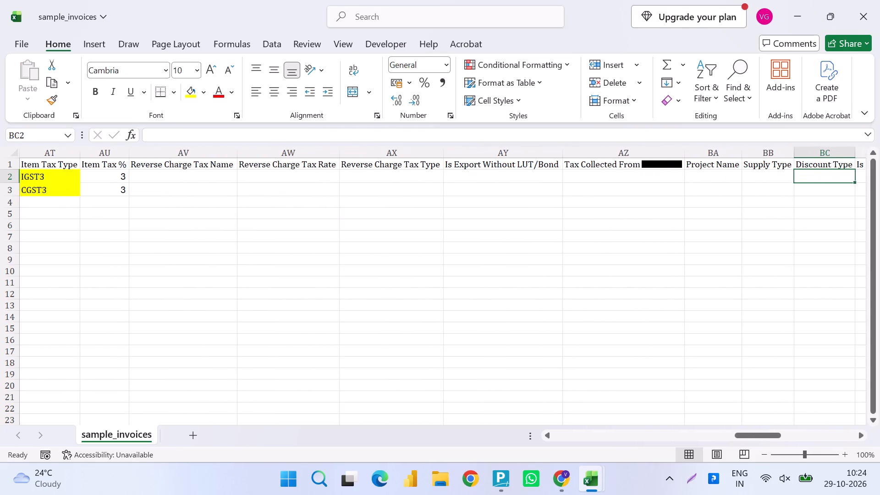
pyautogui.press('Left')
pyautogui.press('Left')
pyautogui.press('Right')
pyautogui.press('Right')
pyautogui.press('Right')
pyautogui.press('Right')
pyautogui.press('Left')
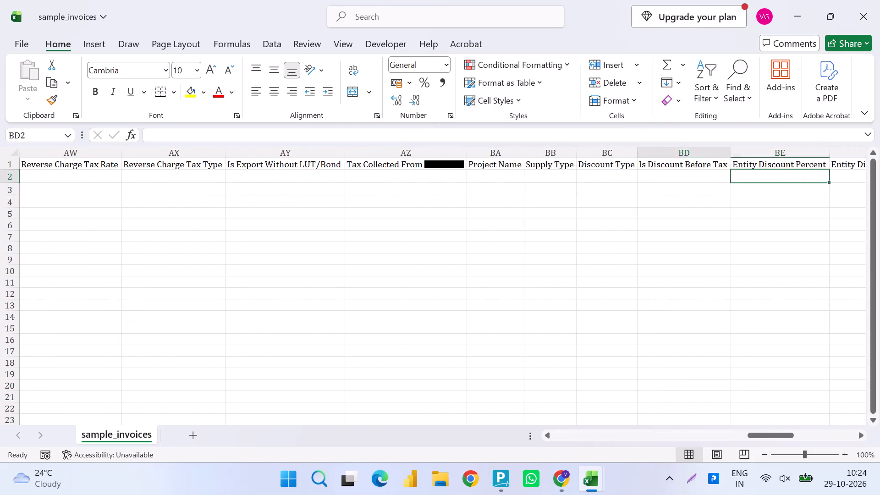
pyautogui.press('Left')
pyautogui.press('Right')
pyautogui.press('Right')
pyautogui.press('Right')
pyautogui.press('Right')
pyautogui.press('Right')
pyautogui.press('Right')
pyautogui.press('Right')
pyautogui.press('Right')
pyautogui.press('Right')
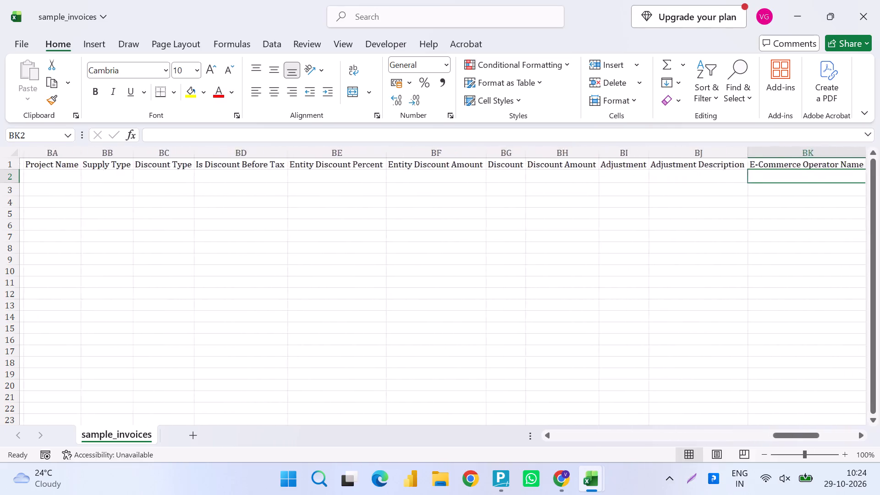
pyautogui.press('Right')
pyautogui.press('Right')
pyautogui.press('Right')
pyautogui.press('Left')
pyautogui.press('Left')
pyautogui.press('Left')
pyautogui.press('Right')
pyautogui.press('Right')
pyautogui.press('Right')
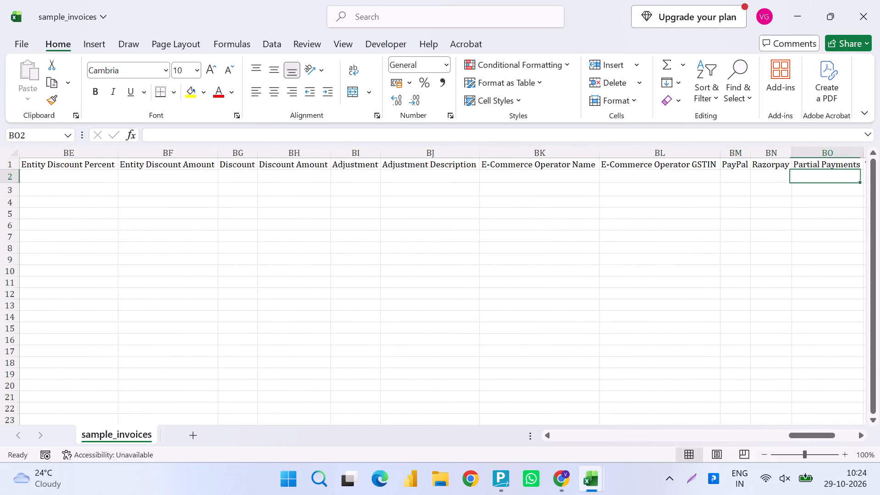
pyautogui.press('Right')
pyautogui.press('Right')
pyautogui.press('Right')
pyautogui.press('Right')
pyautogui.press('Right')
pyautogui.press('Right')
pyautogui.press('Right')
pyautogui.press('Left')
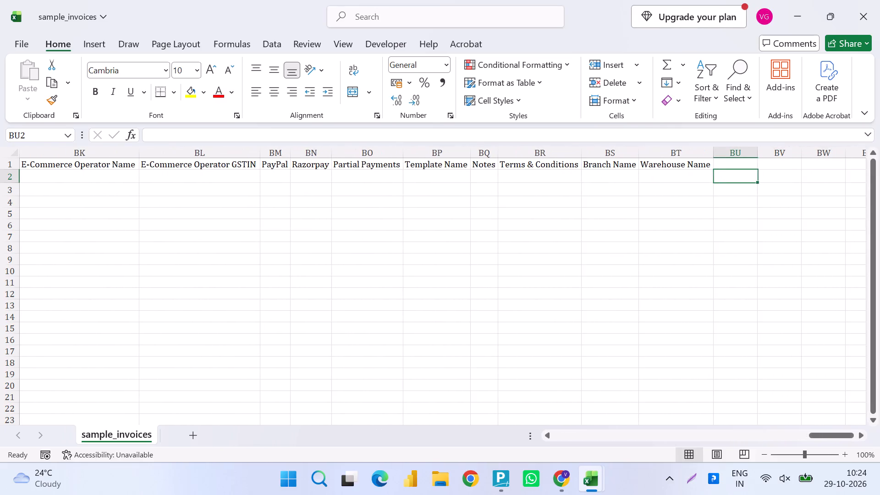
# Save the sample_invoices workbook.
pyautogui.hotkey('ctrl', 's')
pyautogui.hotkey('ctrl', 's')
pyautogui.hotkey('ctrl', 's')
# Copy the two head office Location Name values from Bills Uploader into the Branch Name column of sample_invoices.
pyautogui.press('Left')
pyautogui.press('Left')
pyautogui.press('Left')
pyautogui.hotkey('alt', 'Tab')
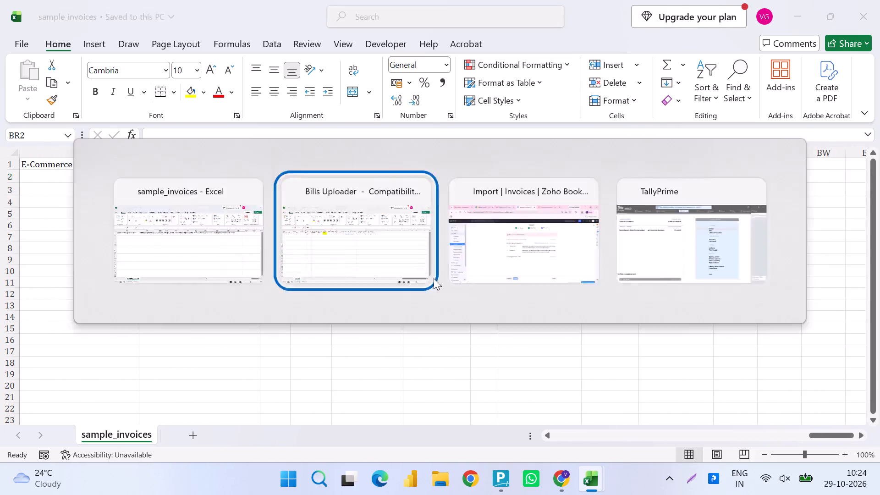
pyautogui.press('Right')
pyautogui.press('Right')
pyautogui.press('Right')
pyautogui.press('Right')
pyautogui.press('Right')
pyautogui.hotkey('shift', 'Down')
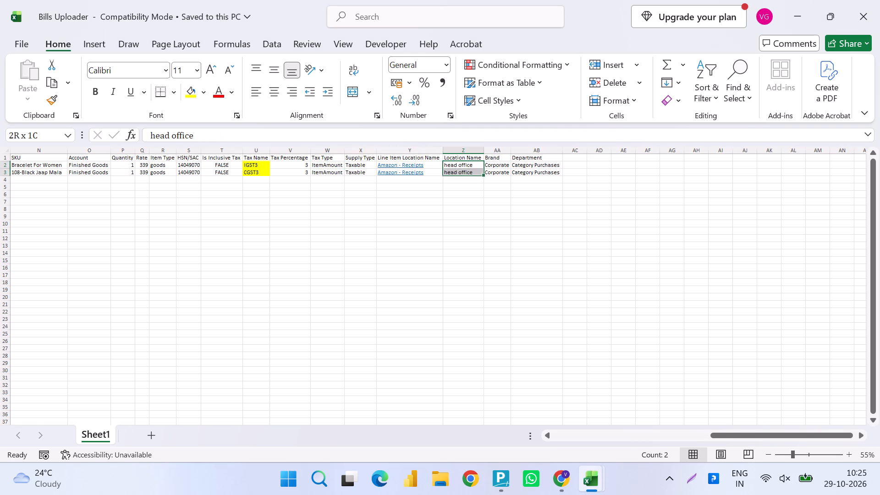
pyautogui.hotkey('shift', 'Right')
pyautogui.hotkey('shift', 'Left')
pyautogui.hotkey('ctrl', 'c')
pyautogui.hotkey('alt', 'Tab')
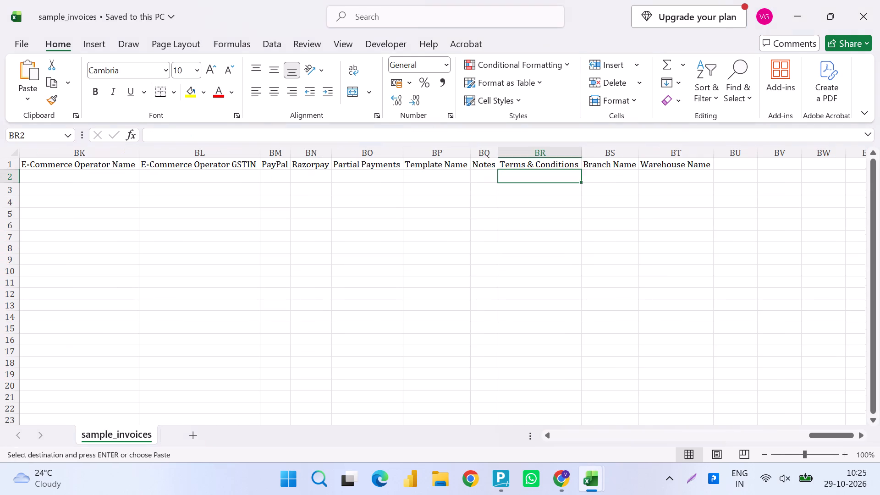
pyautogui.press('Left')
pyautogui.press('Right')
pyautogui.press('Right')
pyautogui.hotkey('ctrl', 'v')
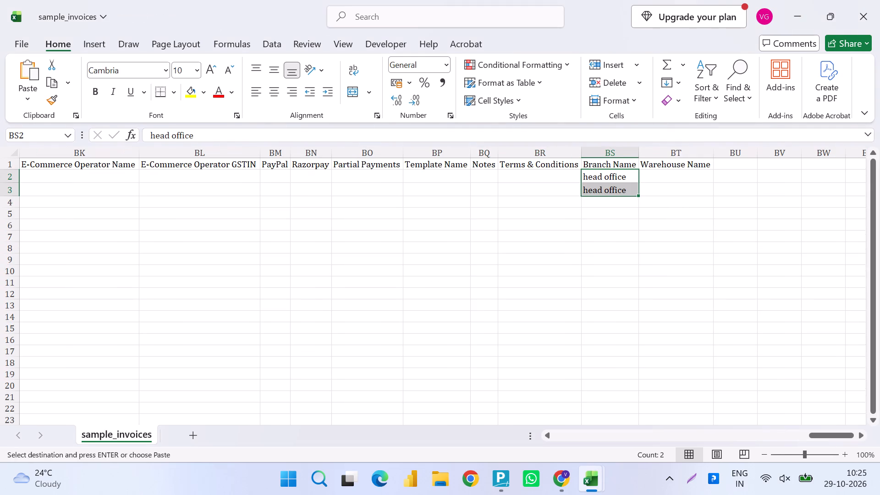
# Save and close sample_invoices, and select its file on the desktop.
pyautogui.hotkey('ctrl', 's')
pyautogui.click(879, 0)
pyautogui.press('super+d')
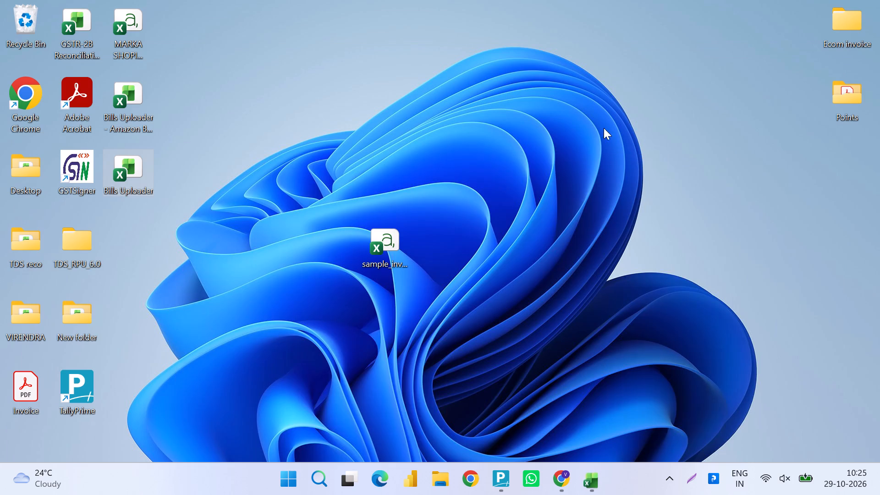
pyautogui.click(384, 254)
# Switch to the Zoho Books invoice import in Chrome and go back to its Configure stage.
pyautogui.hotkey('alt', 'Tab')
pyautogui.hotkey('alt', 'Tab')
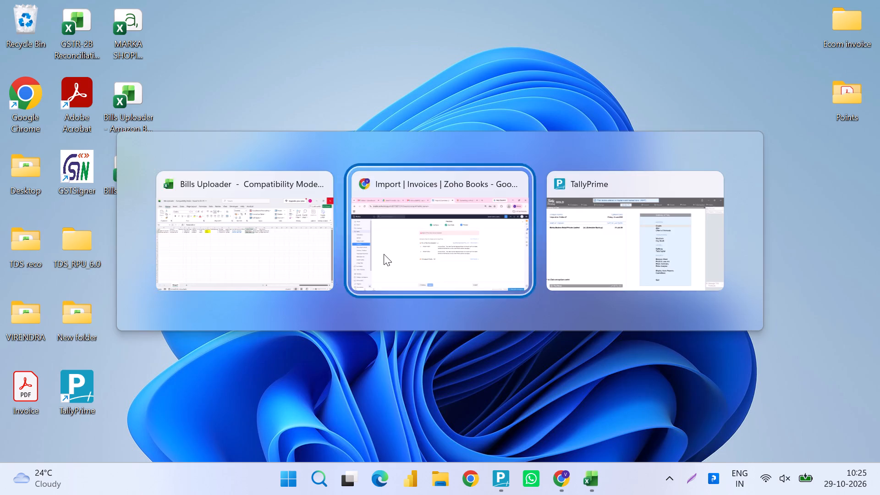
pyautogui.click(353, 445)
pyautogui.click(358, 433)
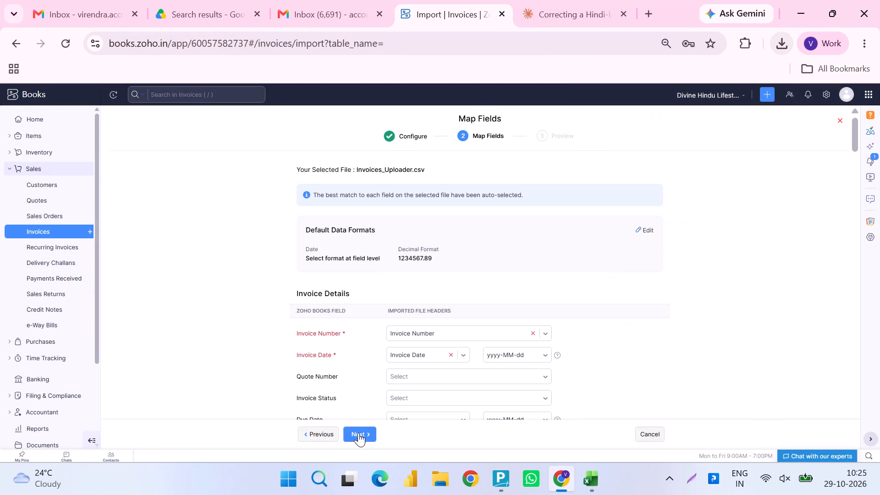
pyautogui.click(334, 433)
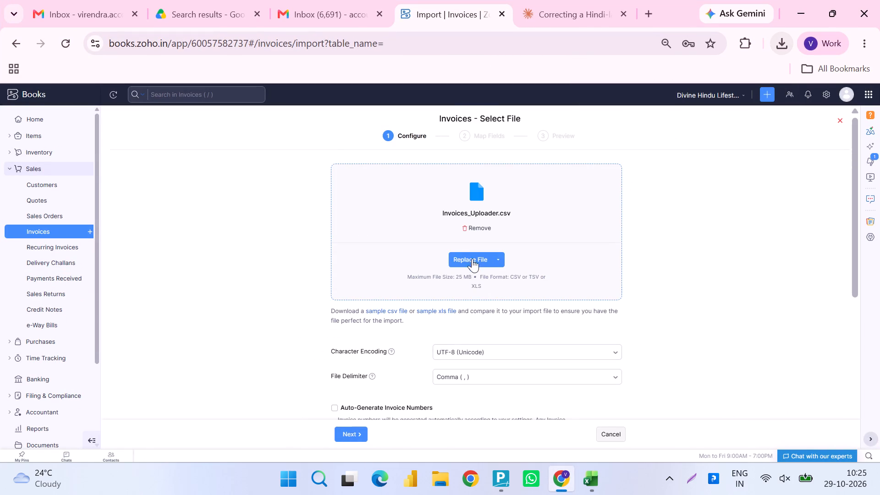
# Replace the import file Invoices_Uploader.csv with sample_invoices from the Desktop folder.
pyautogui.click(472, 254)
pyautogui.click(69, 132)
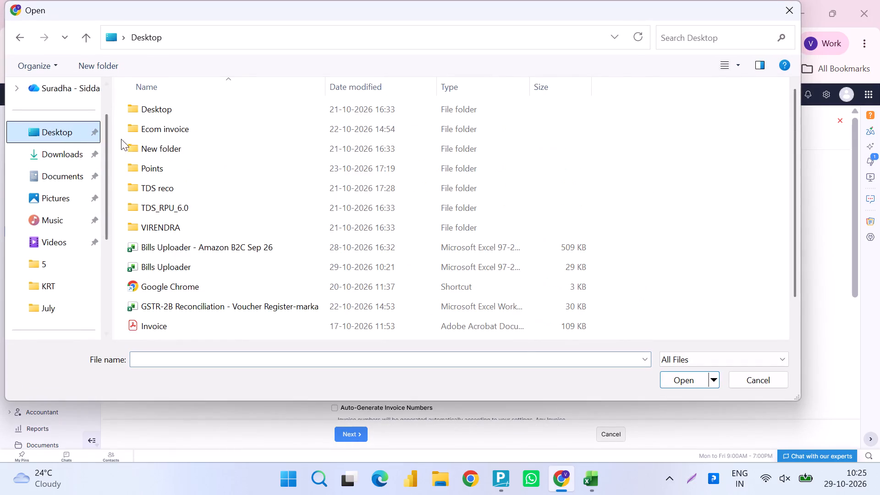
pyautogui.scroll(-8, 193, 292)
pyautogui.doubleClick(191, 328)
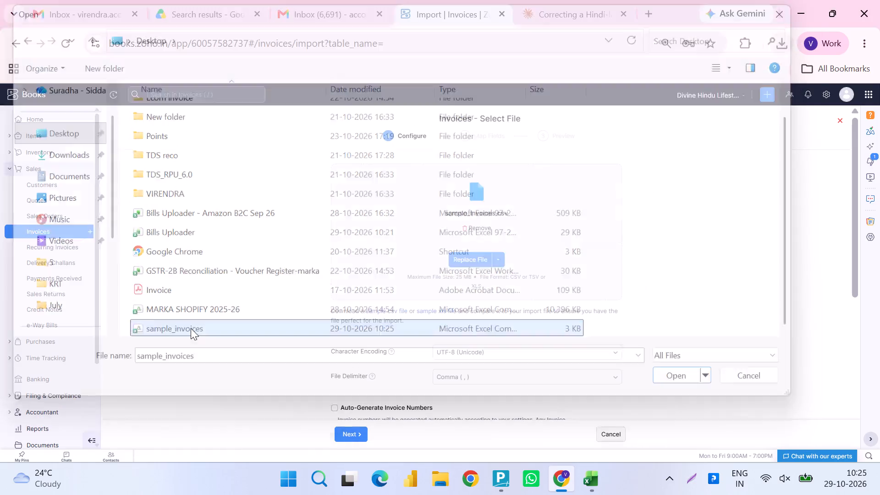
pyautogui.moveTo(415, 356); pyautogui.dragTo(390, 390)
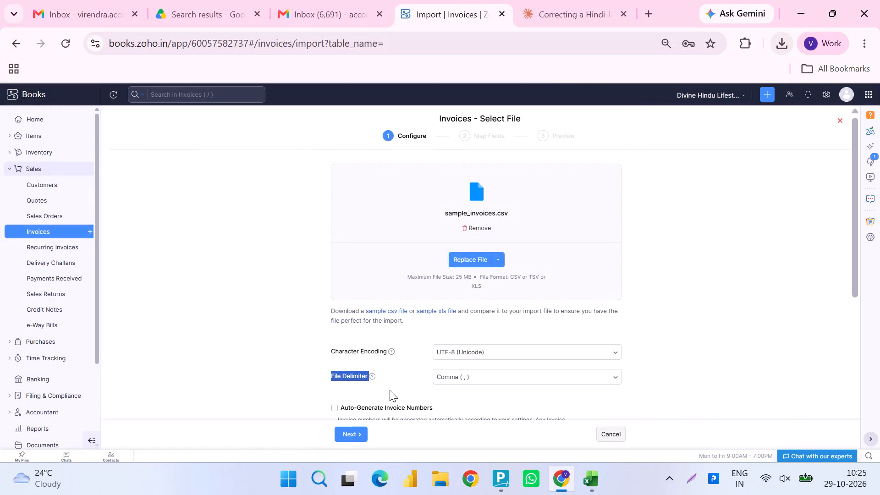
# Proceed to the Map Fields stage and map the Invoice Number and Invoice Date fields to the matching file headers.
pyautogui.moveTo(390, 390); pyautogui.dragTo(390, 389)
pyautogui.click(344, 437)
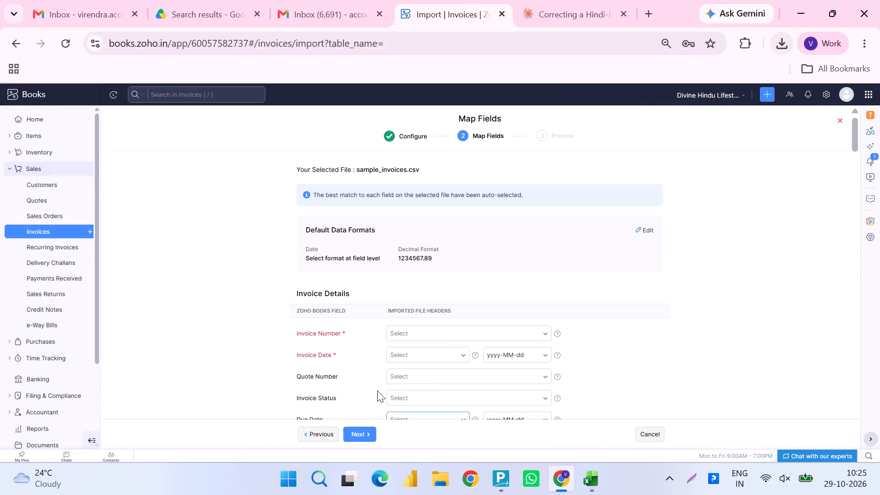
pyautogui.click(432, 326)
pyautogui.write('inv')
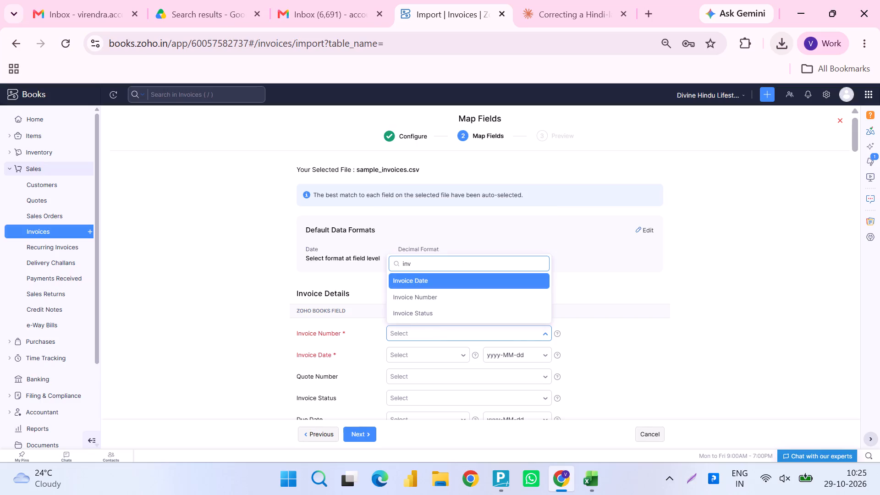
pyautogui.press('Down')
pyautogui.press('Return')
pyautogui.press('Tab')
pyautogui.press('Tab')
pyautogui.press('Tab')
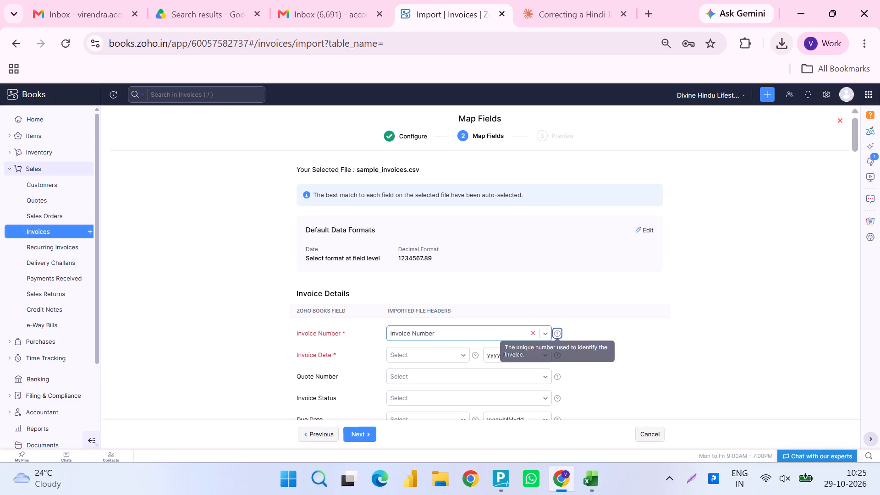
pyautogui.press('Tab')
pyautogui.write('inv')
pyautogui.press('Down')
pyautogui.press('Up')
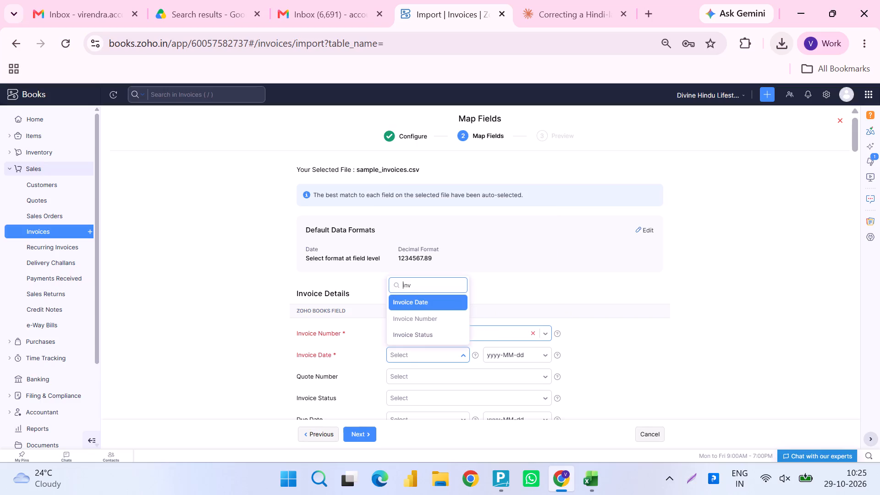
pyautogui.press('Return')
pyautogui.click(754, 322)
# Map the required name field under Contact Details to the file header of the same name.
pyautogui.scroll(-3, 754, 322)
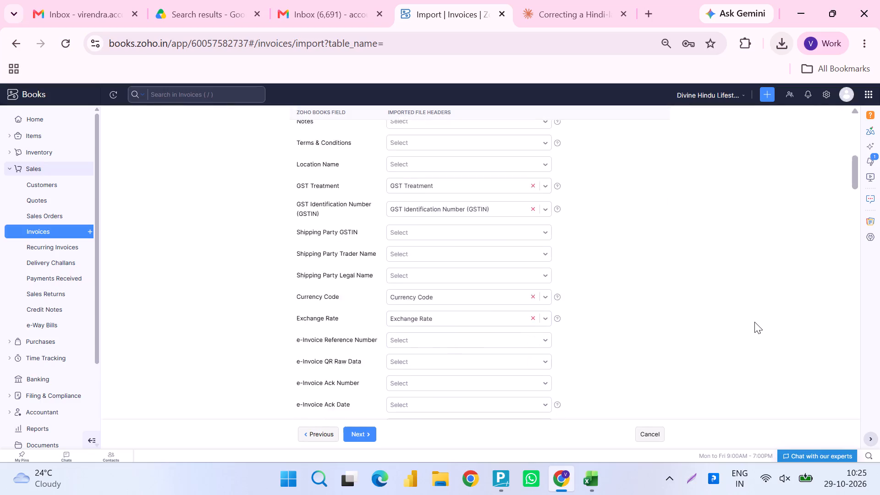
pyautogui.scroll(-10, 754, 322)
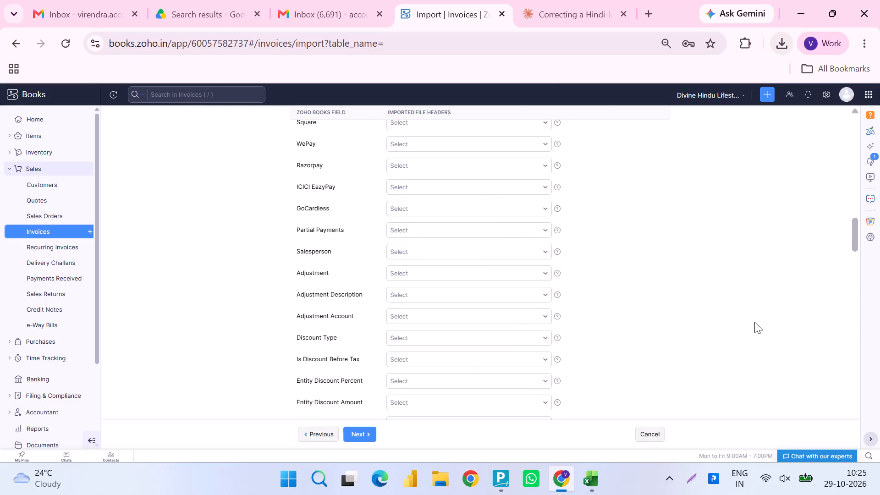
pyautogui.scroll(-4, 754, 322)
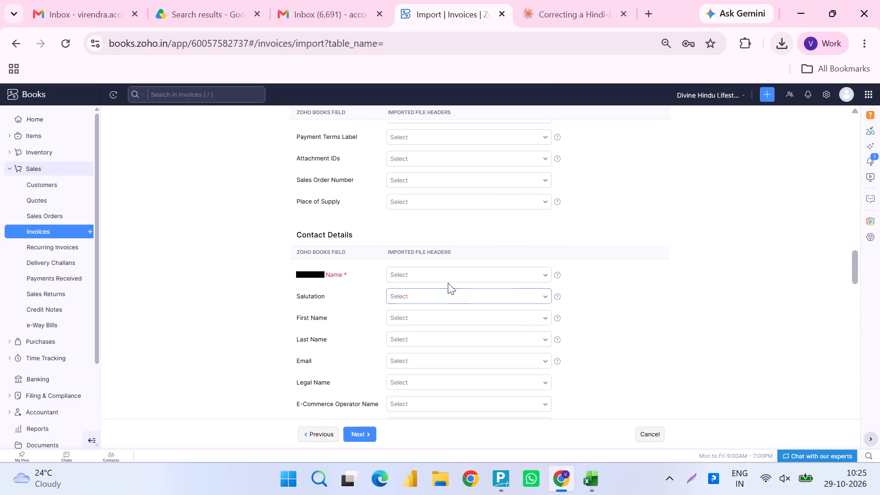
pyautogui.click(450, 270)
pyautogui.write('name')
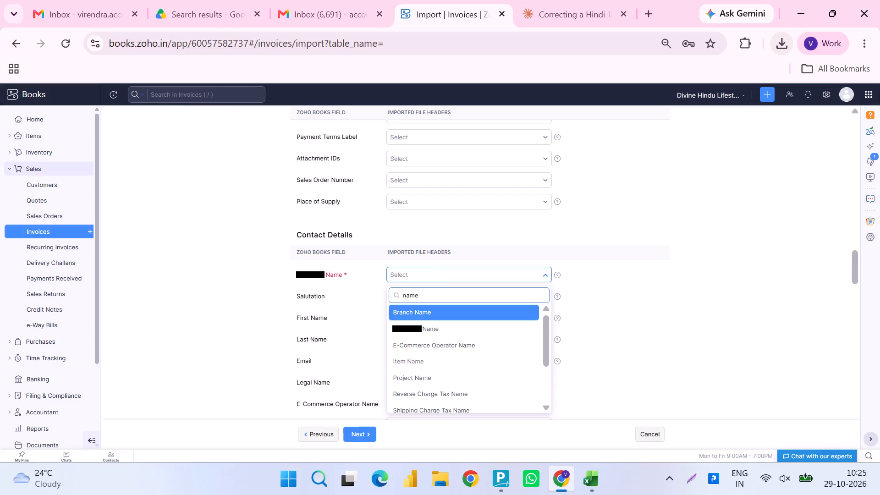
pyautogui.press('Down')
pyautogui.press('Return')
# Proceed to the import Preview and expand the details of the skipped records.
pyautogui.click(359, 439)
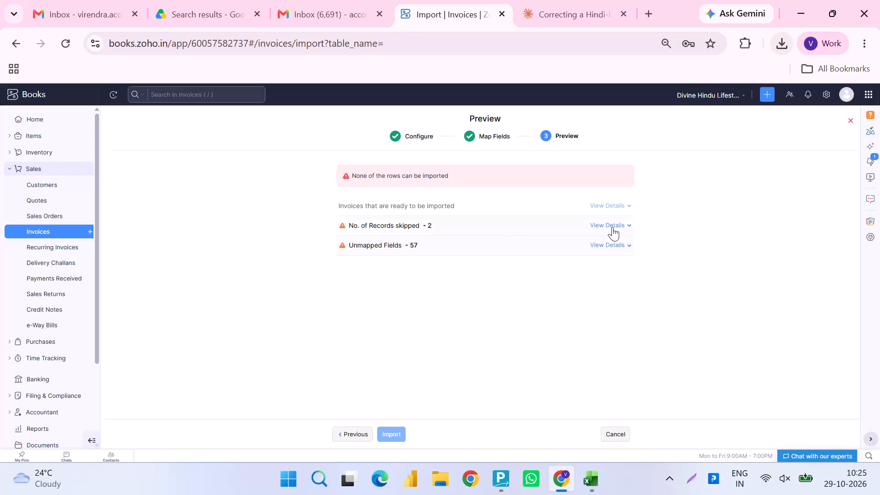
pyautogui.click(614, 225)
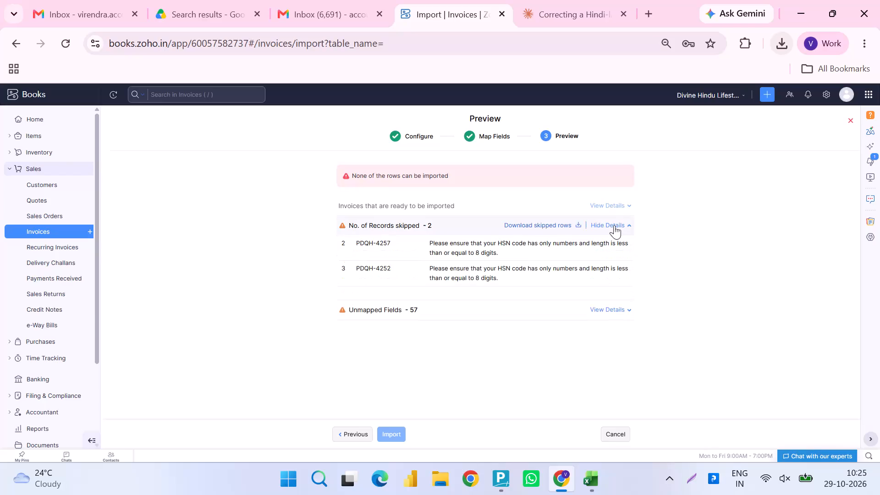
# Switch to Bills Uploader in Excel and find the HSN/SAC column, going to its first data row.
pyautogui.hotkey('alt', 'Tab')
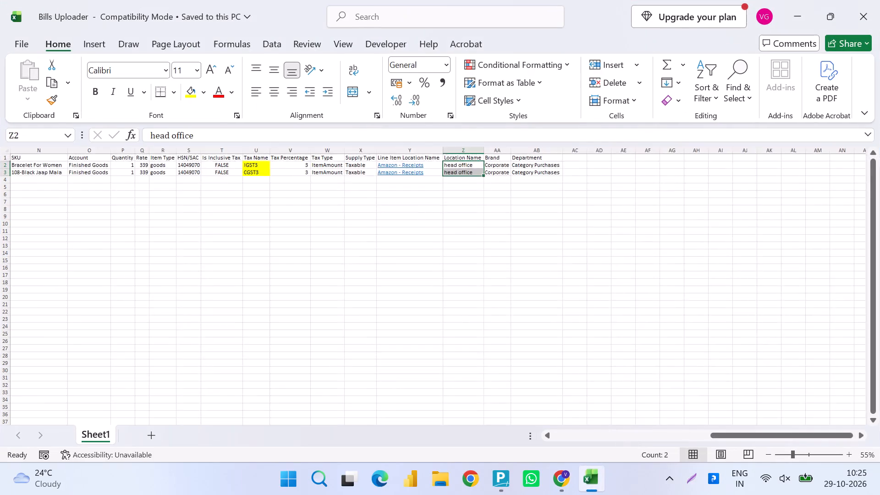
pyautogui.hotkey('ctrl', 'Left')
pyautogui.hotkey('ctrl', 'Left')
pyautogui.hotkey('ctrl', 'Left')
pyautogui.hotkey('ctrl', 'Left')
pyautogui.hotkey('ctrl', 'Left')
pyautogui.hotkey('ctrl', 'Left')
pyautogui.hotkey('ctrl', 'Left')
pyautogui.hotkey('ctrl', 'Left')
pyautogui.hotkey('ctrl', 'Left')
pyautogui.hotkey('ctrl', 'Left')
pyautogui.press('Right')
pyautogui.press('Right')
pyautogui.press('Escape')
pyautogui.press('Right')
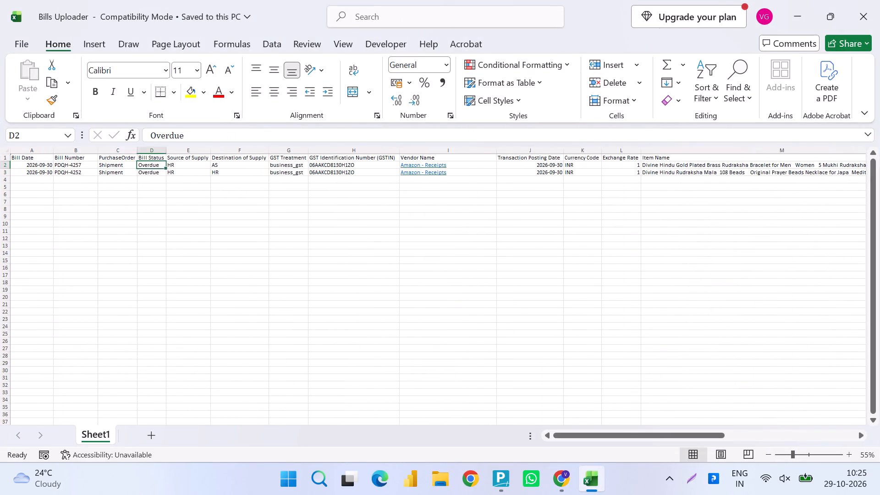
pyautogui.press('Right')
pyautogui.press('Right')
pyautogui.hotkey('ctrl', 'f')
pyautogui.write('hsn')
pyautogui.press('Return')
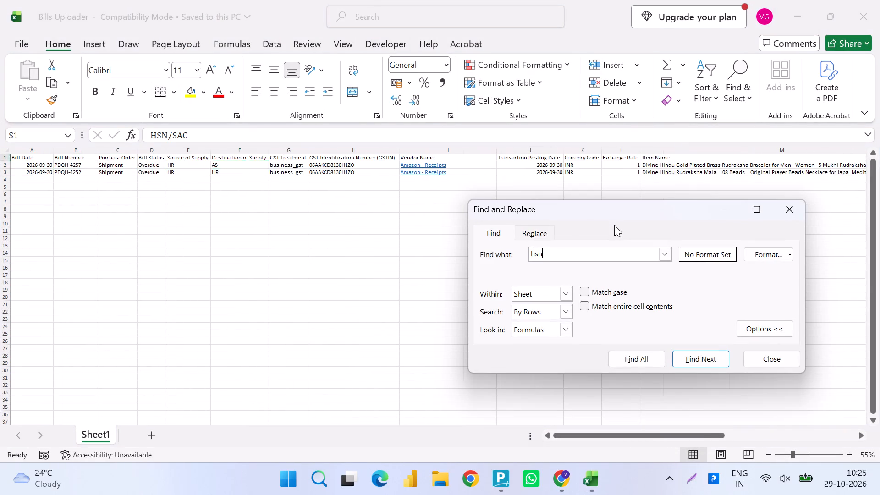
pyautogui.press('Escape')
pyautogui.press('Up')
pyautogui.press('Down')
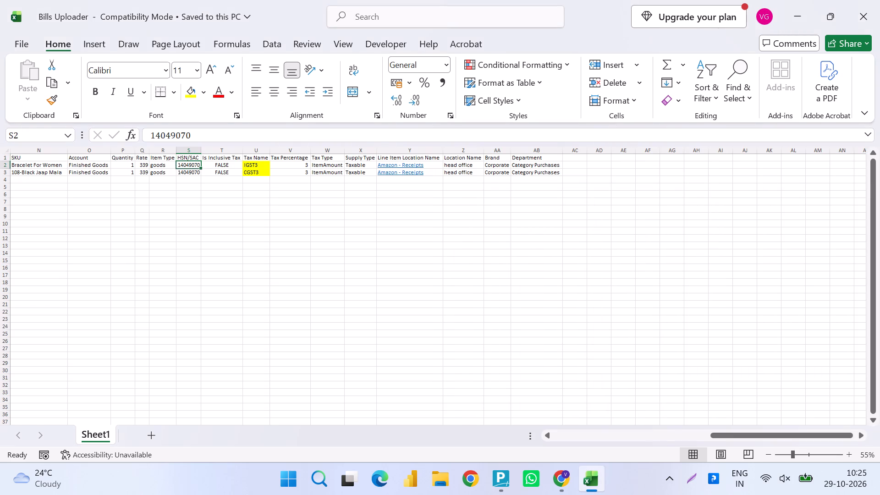
# Examine the characters of the first row's HSN/SAC code and compare it with the skipped-record messages in the Zoho Books preview.
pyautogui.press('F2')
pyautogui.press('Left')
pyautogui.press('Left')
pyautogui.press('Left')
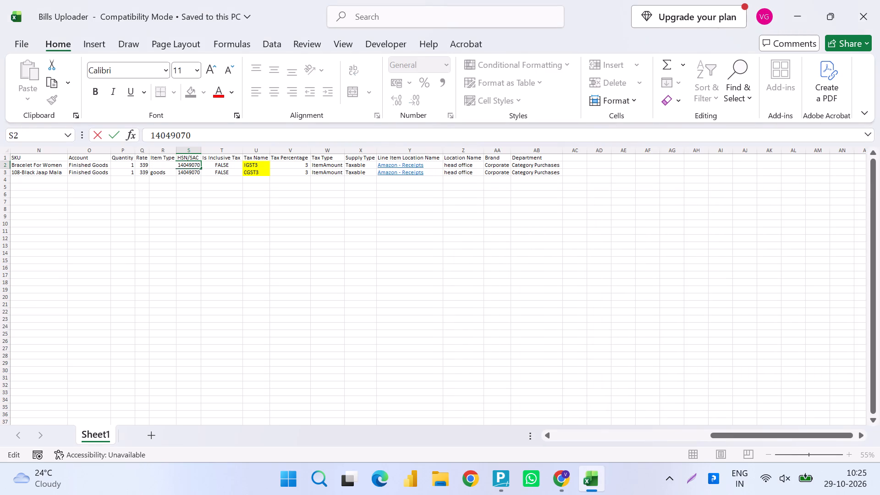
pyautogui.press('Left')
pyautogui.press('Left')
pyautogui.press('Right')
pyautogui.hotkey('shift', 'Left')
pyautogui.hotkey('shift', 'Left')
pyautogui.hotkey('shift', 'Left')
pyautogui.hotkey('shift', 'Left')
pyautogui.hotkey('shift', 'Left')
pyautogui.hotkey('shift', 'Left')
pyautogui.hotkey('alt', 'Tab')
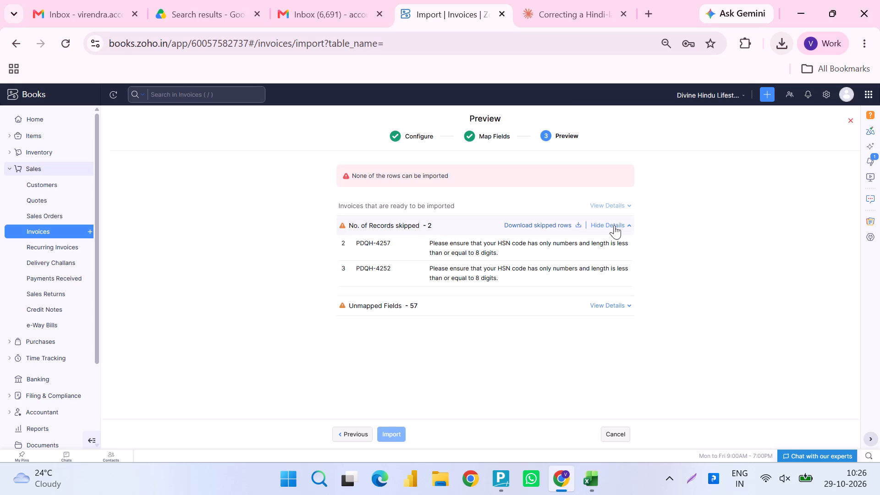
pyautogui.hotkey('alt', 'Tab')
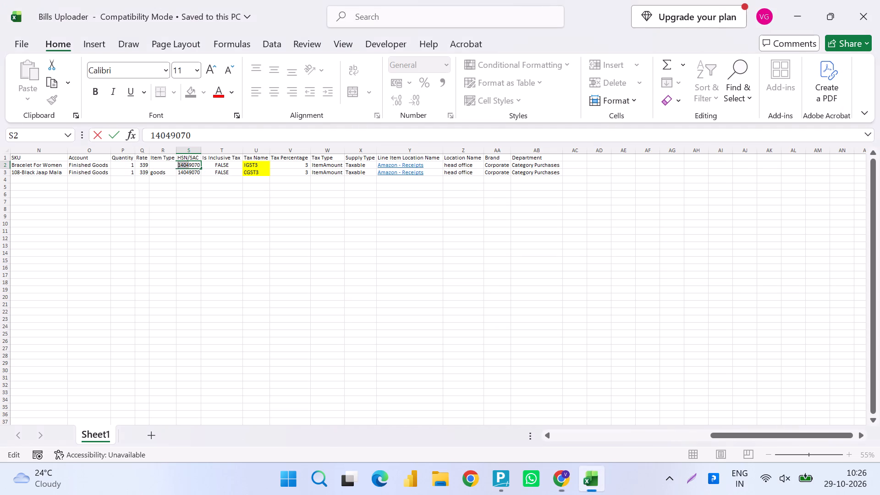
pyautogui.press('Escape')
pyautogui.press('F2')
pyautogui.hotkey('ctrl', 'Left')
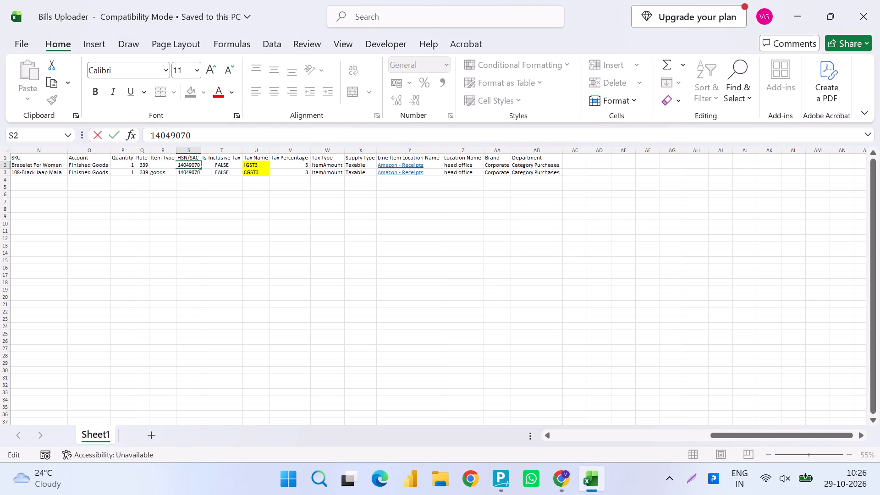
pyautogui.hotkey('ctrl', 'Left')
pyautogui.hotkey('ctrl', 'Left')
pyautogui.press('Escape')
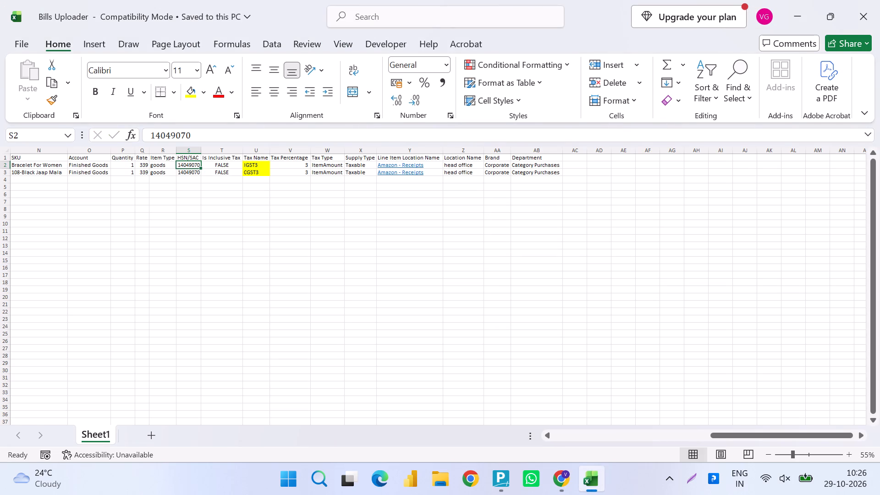
# Re-enter 14049070 as the first row's HSN/SAC code, fill it down to the second row, and save Bills Uploader.
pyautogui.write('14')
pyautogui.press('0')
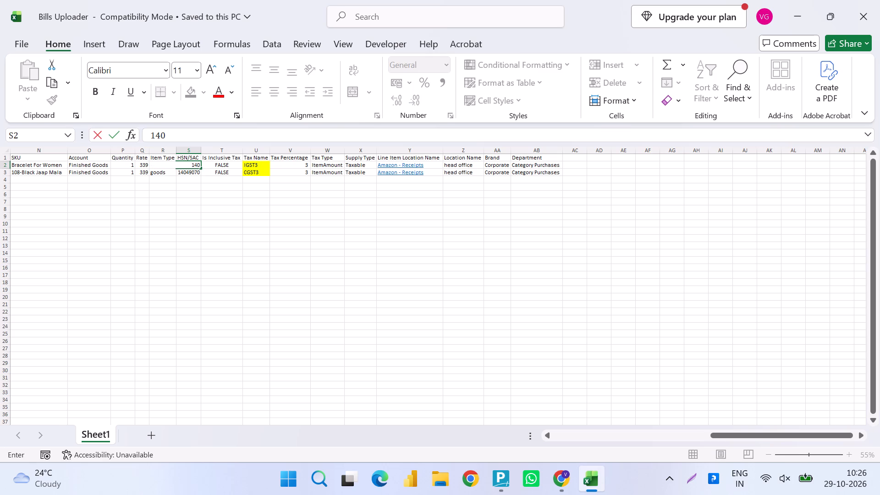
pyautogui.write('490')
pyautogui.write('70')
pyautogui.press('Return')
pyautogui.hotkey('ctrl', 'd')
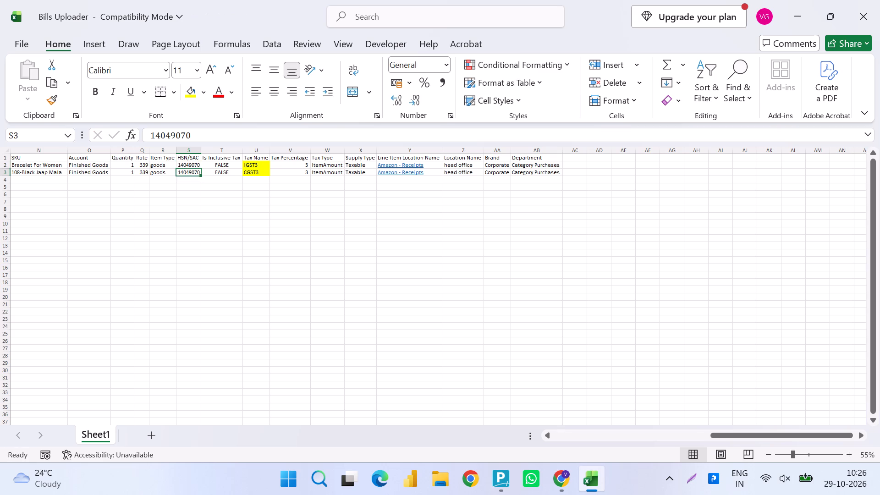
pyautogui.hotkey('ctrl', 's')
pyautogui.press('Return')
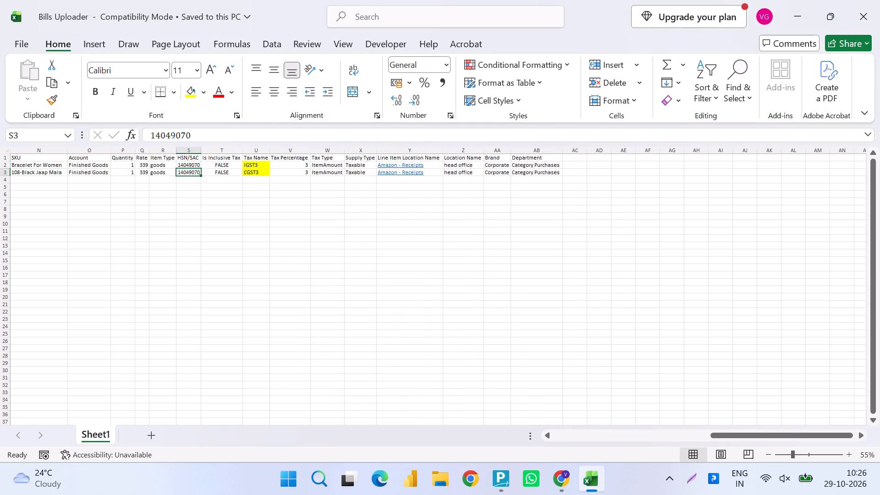
# Add a leading apostrophe to the first row's HSN/SAC code to store it as text, and fill it down to the second row.
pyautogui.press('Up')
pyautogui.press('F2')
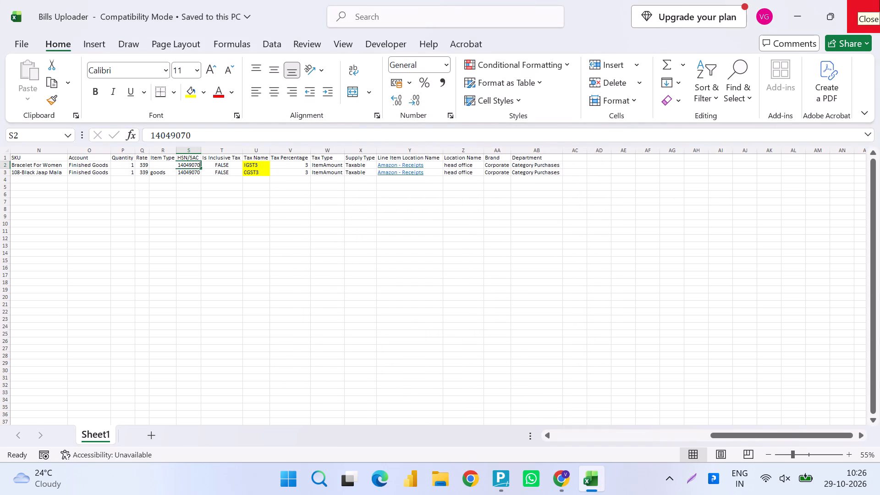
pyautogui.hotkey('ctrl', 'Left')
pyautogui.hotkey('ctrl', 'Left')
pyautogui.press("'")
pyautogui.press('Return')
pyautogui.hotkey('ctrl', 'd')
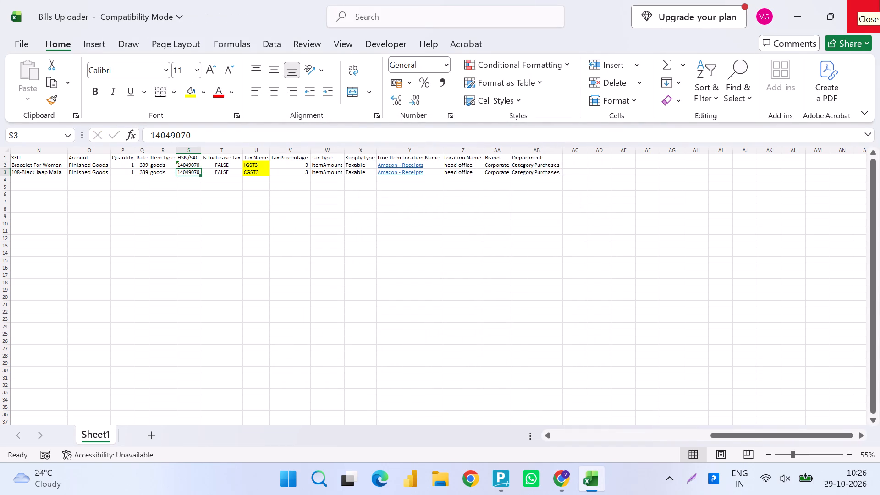
# Save and close the Bills Uploader workbook.
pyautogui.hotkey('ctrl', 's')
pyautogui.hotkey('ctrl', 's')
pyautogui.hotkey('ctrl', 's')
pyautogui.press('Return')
pyautogui.click(879, 0)
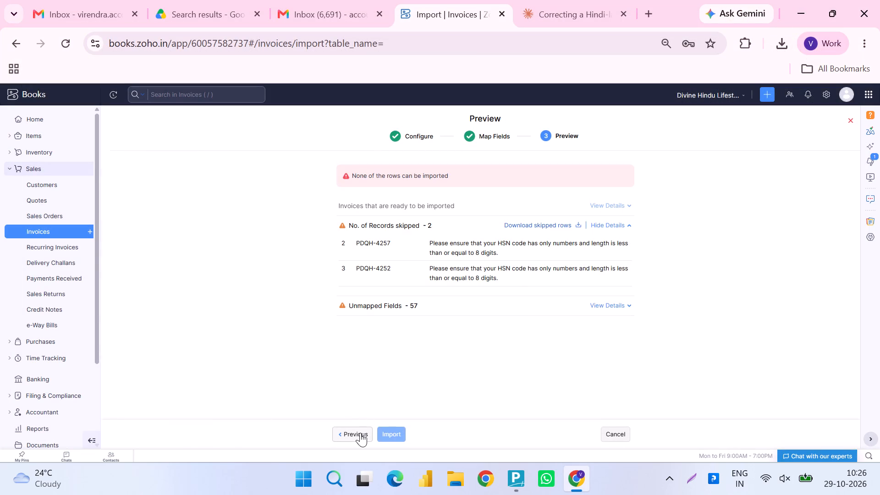
# Go back from the Zoho Books invoice import Preview to the Configure stage, leaving the default data formats as they are.
pyautogui.click(360, 433)
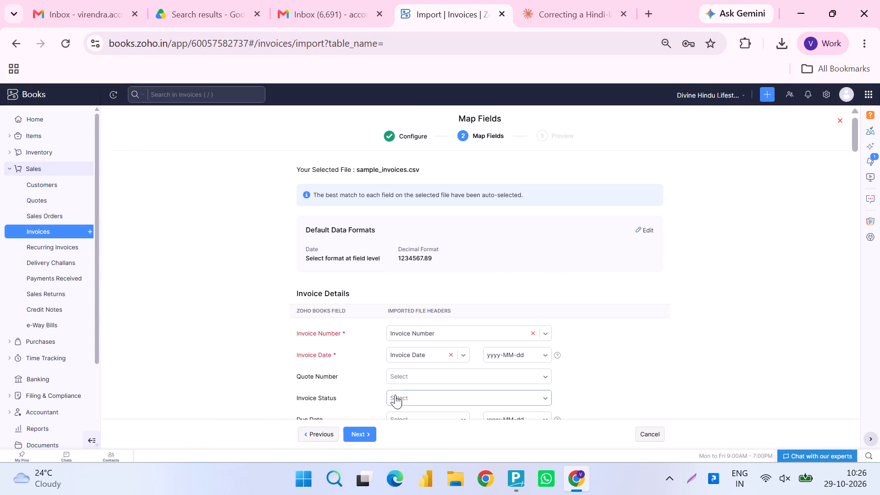
pyautogui.click(644, 231)
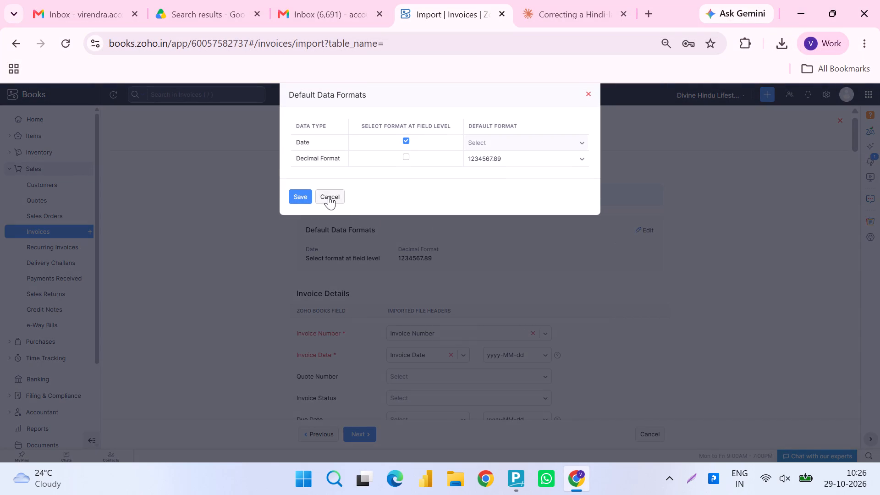
pyautogui.click(329, 196)
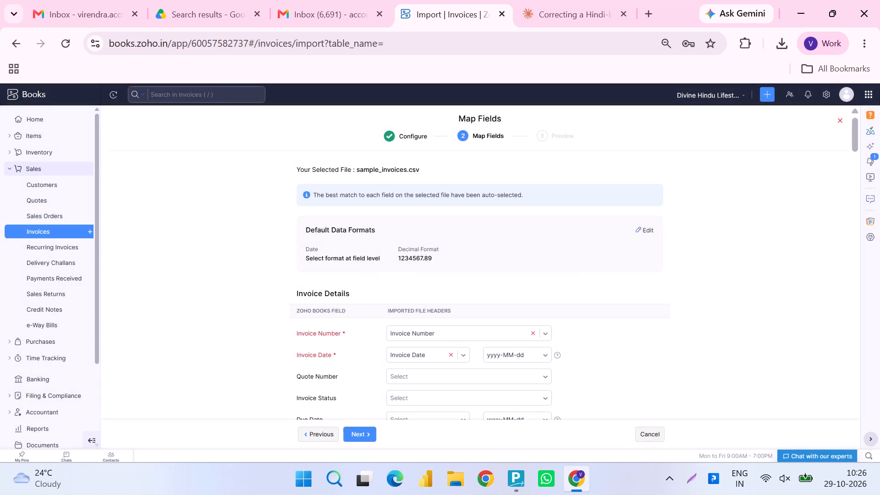
pyautogui.click(330, 433)
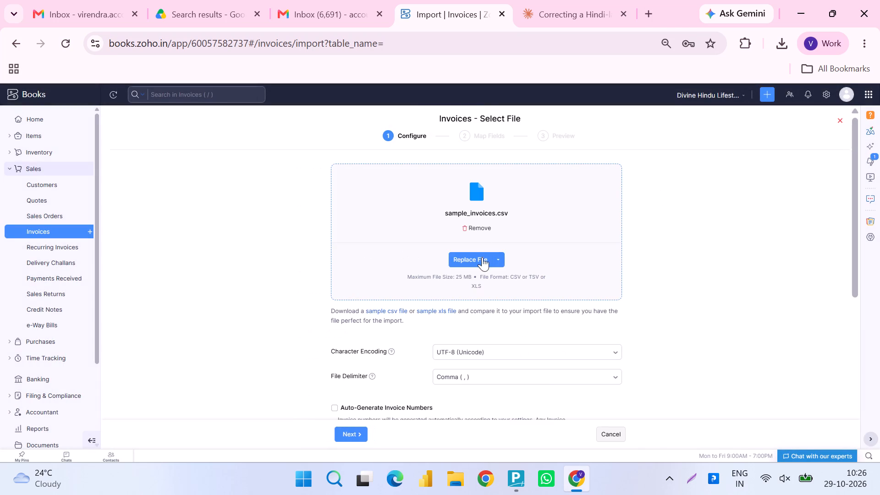
# Remove the current import file, choose sample_invoices from the Desktop folder again, and proceed to Map Fields.
pyautogui.click(482, 223)
pyautogui.click(469, 237)
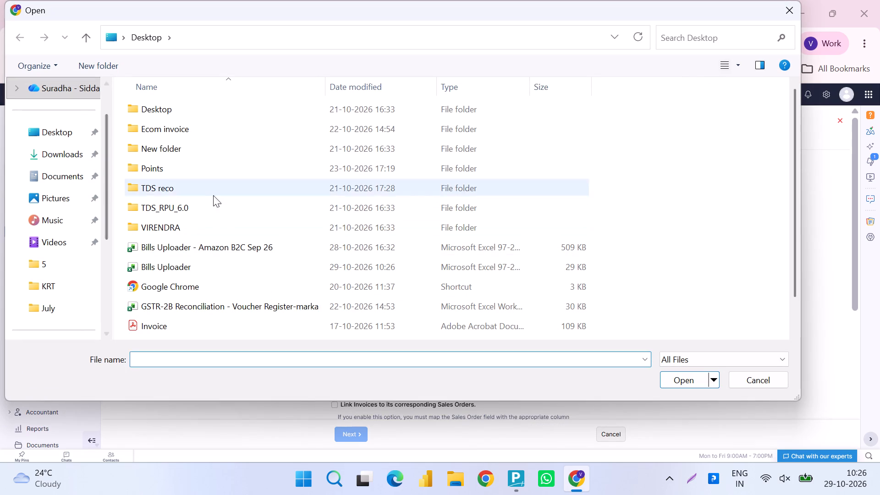
pyautogui.scroll(-8, 213, 219)
pyautogui.doubleClick(188, 335)
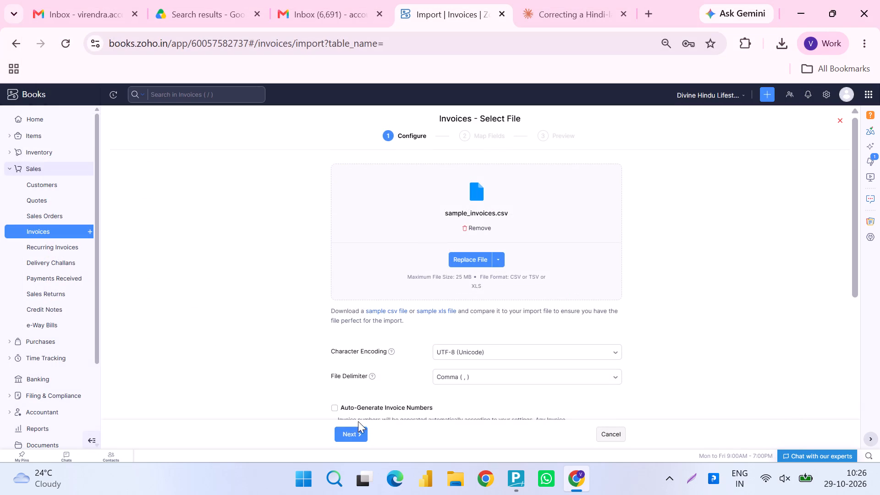
pyautogui.click(357, 429)
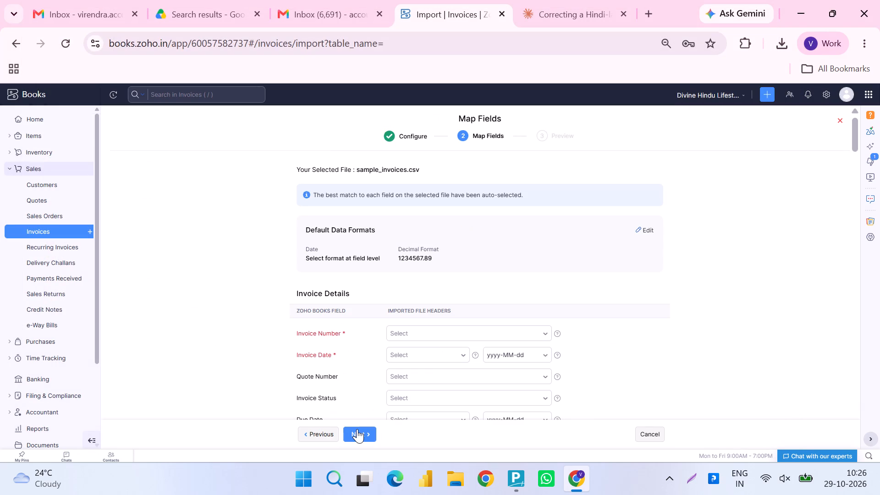
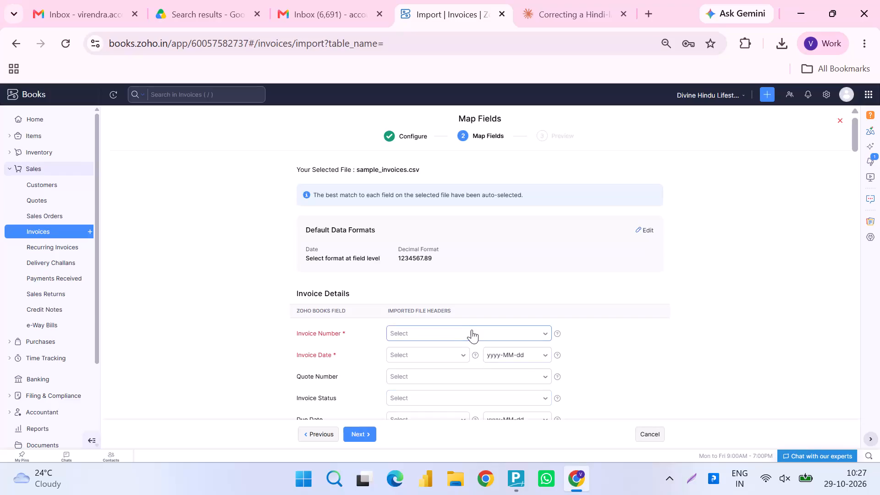
# Map the Invoice Number field to the Invoice Number header of the imported file.
pyautogui.click(475, 326)
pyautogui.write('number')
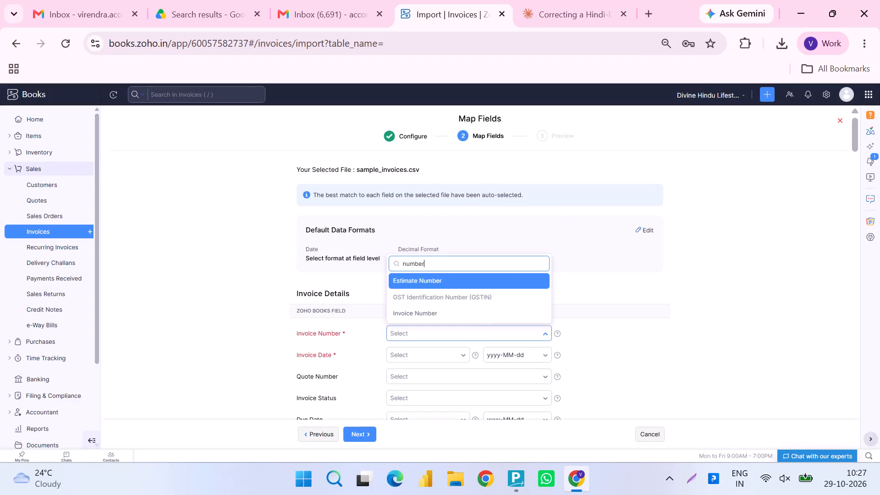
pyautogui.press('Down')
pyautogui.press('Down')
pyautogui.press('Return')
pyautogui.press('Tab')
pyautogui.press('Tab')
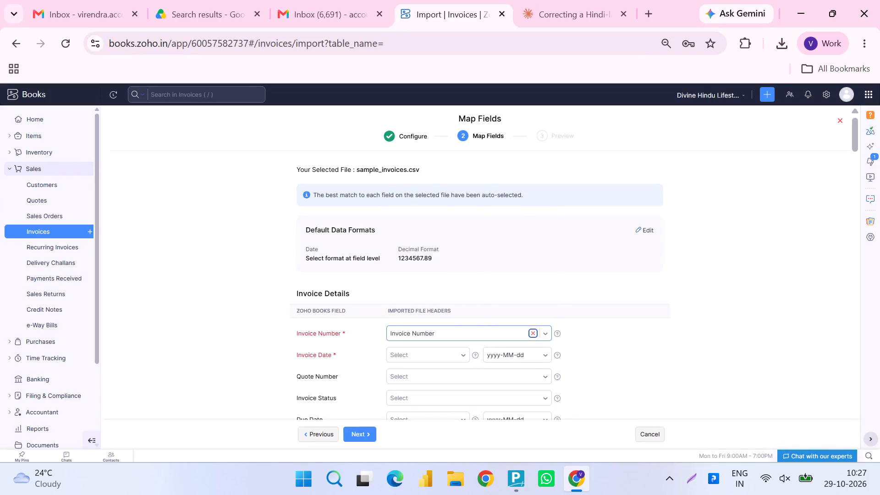
# Map the Invoice Date field to the file's Invoice Date header, leaving its date format as it is.
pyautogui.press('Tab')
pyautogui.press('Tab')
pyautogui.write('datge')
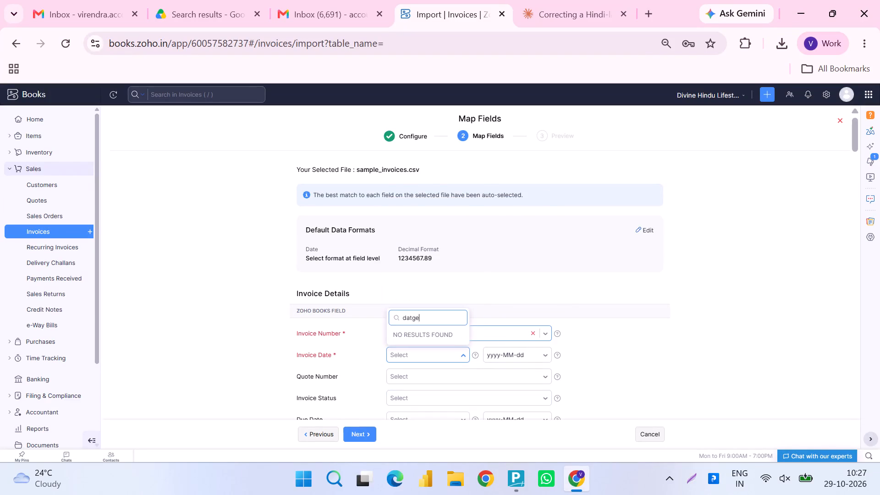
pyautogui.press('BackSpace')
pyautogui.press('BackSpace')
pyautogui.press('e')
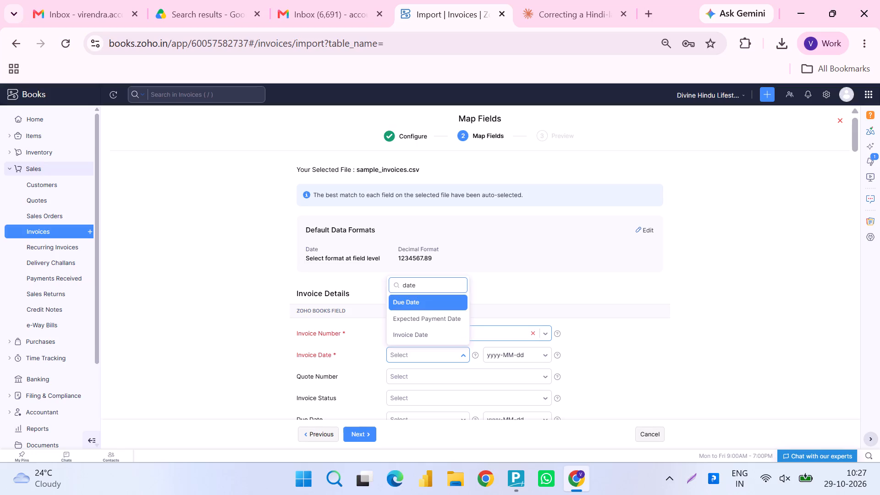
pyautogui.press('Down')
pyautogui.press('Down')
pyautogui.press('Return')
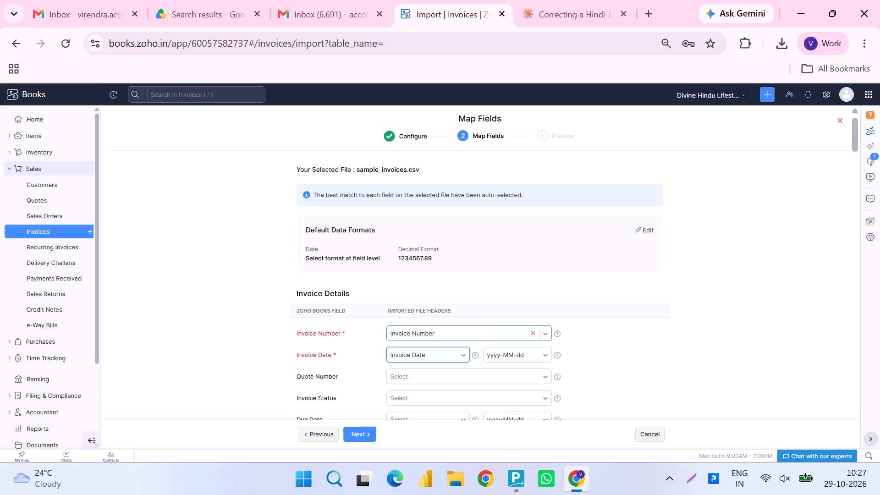
# Map the required Customer Name field to the Customer Name header of the imported file.
pyautogui.scroll(-11, 586, 304)
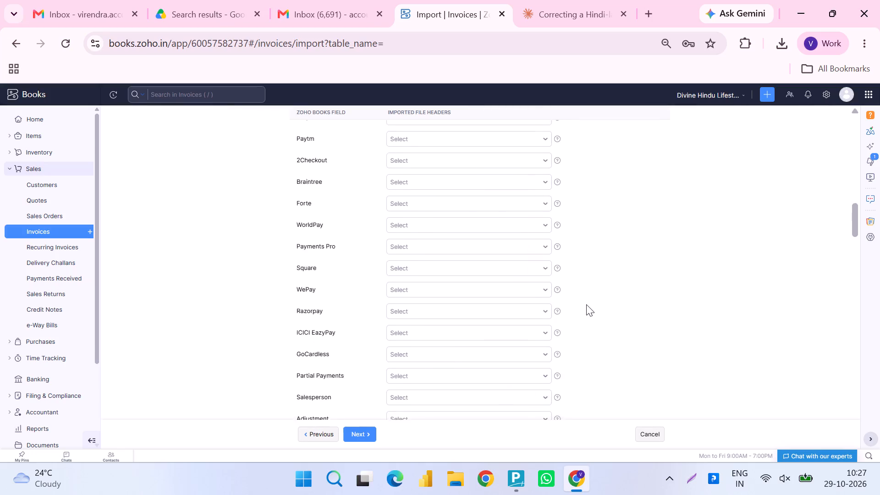
pyautogui.scroll(-7, 586, 304)
pyautogui.click(467, 133)
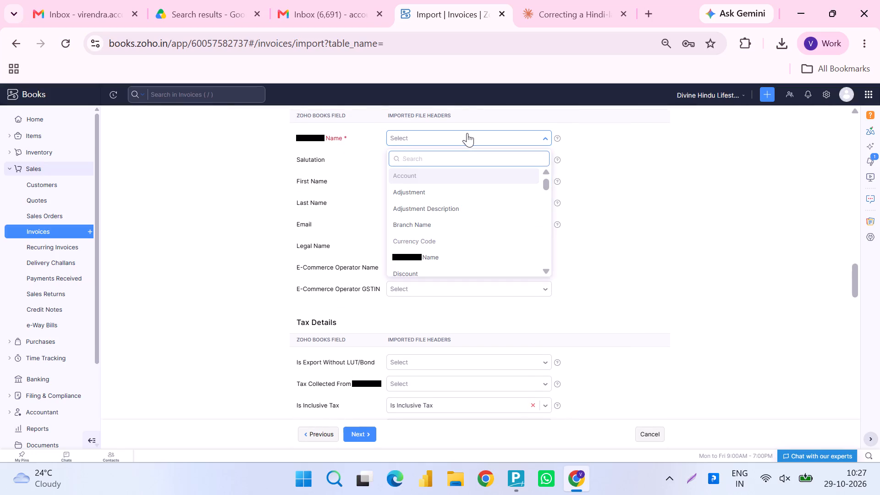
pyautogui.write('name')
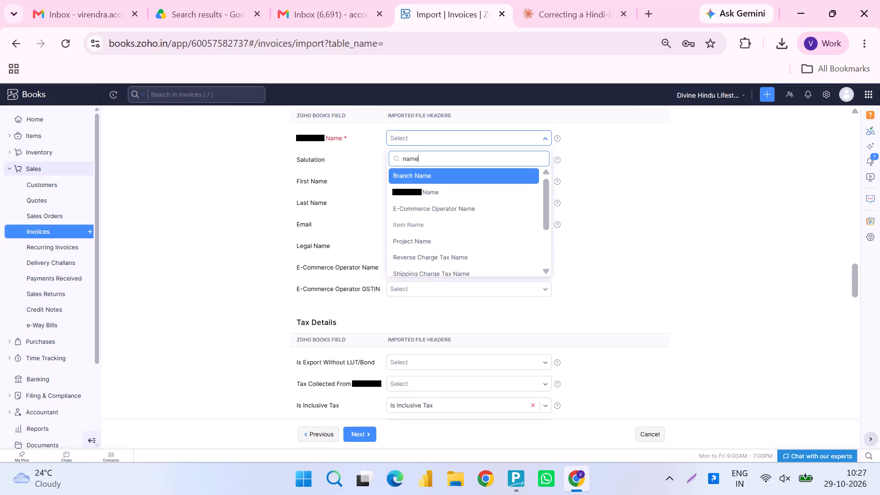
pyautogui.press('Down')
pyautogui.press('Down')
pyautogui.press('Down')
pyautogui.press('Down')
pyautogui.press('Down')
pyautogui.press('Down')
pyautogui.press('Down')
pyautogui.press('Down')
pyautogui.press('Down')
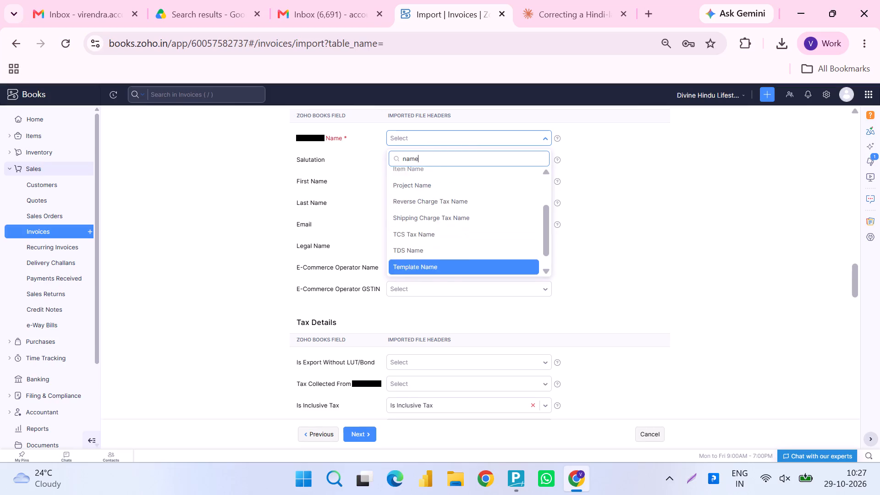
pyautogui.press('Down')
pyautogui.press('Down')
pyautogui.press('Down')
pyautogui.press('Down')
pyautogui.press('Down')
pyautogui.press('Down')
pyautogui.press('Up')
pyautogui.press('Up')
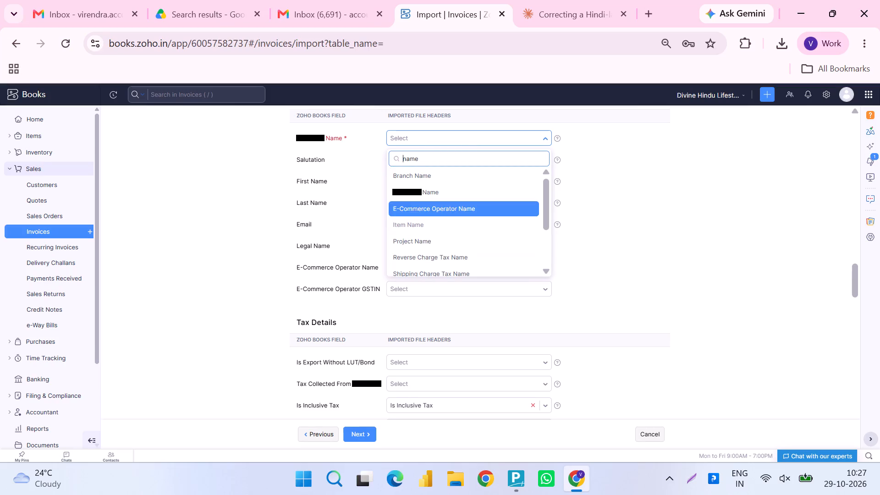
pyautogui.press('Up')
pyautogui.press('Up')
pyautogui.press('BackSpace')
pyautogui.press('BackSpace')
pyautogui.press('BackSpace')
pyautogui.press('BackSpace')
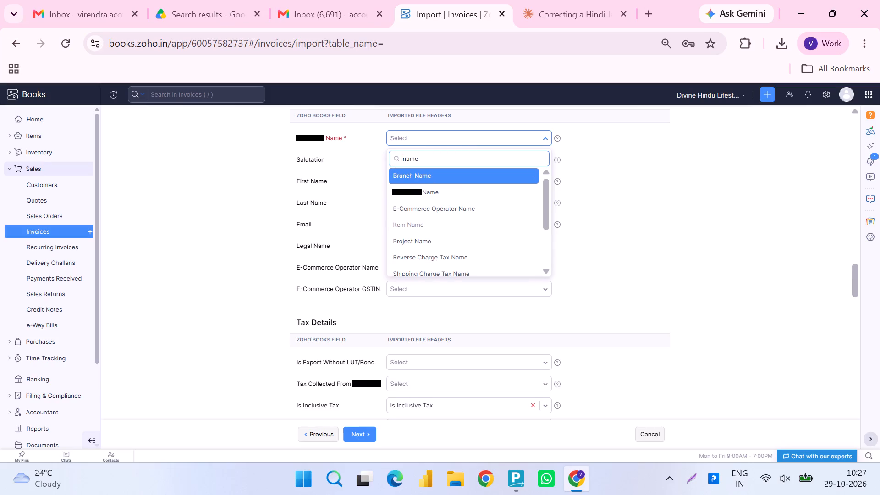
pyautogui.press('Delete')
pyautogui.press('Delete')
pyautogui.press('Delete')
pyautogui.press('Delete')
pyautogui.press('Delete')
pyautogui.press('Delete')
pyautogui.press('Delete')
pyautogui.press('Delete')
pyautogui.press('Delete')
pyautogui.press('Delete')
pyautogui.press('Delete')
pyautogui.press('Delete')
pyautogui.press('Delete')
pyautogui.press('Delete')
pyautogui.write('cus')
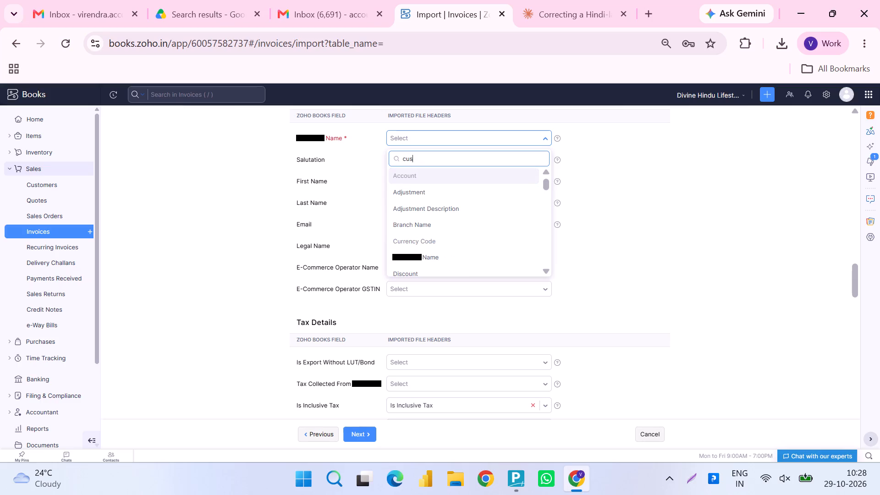